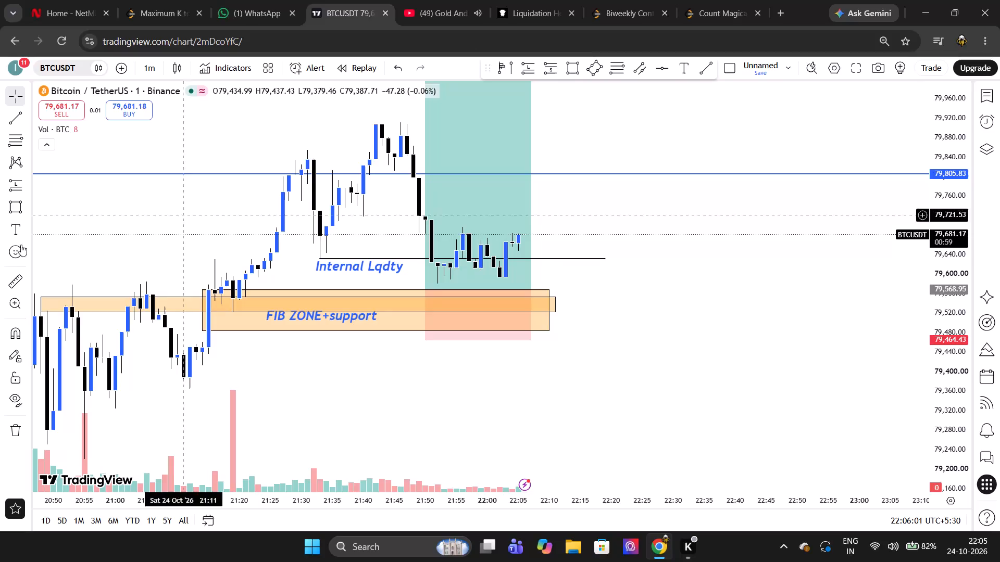
# Draw a thin rectangle zone above the Internal Lqdty line, from 21:49 to about 22:16, between about 79,688 and 79,701.
pyautogui.click(8, 208)
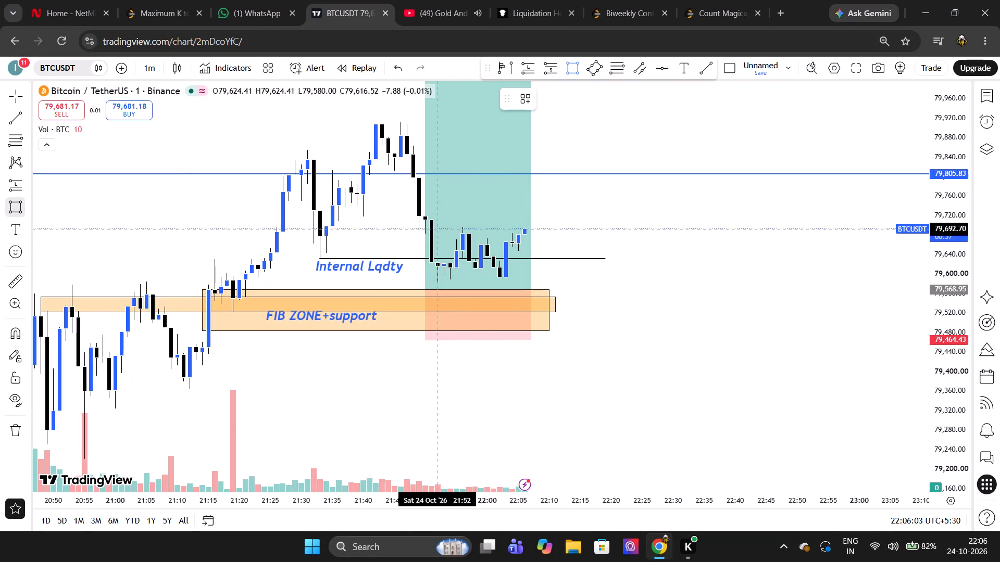
pyautogui.moveTo(418, 231); pyautogui.dragTo(578, 224)
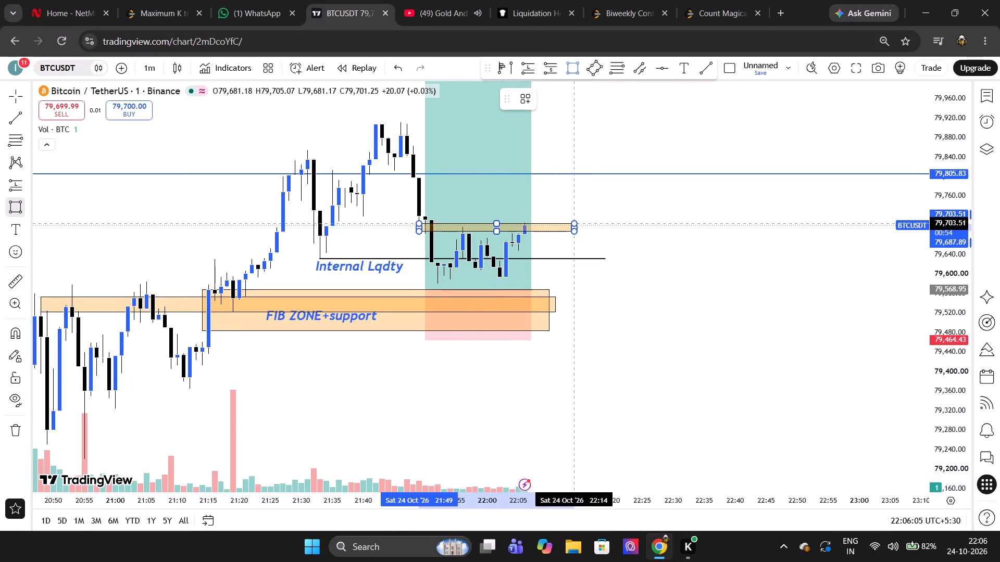
pyautogui.moveTo(578, 224); pyautogui.dragTo(588, 225)
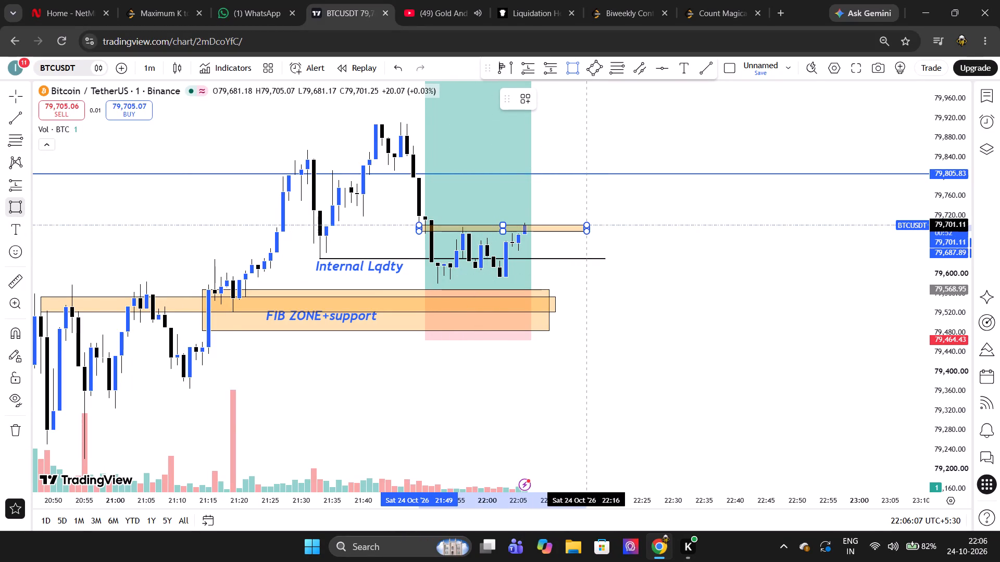
pyautogui.moveTo(588, 225); pyautogui.dragTo(589, 225)
pyautogui.moveTo(589, 225); pyautogui.dragTo(624, 241)
pyautogui.click(624, 241)
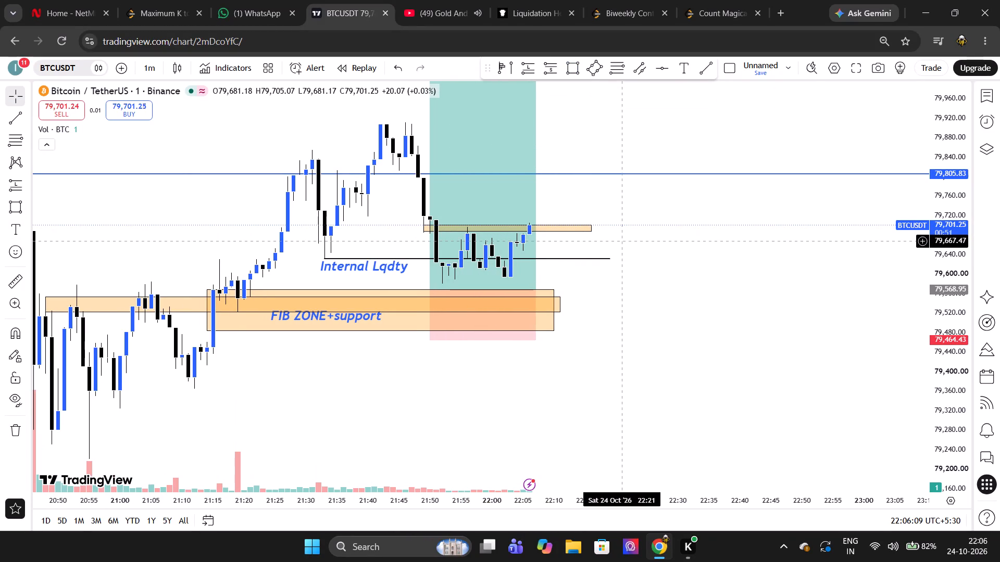
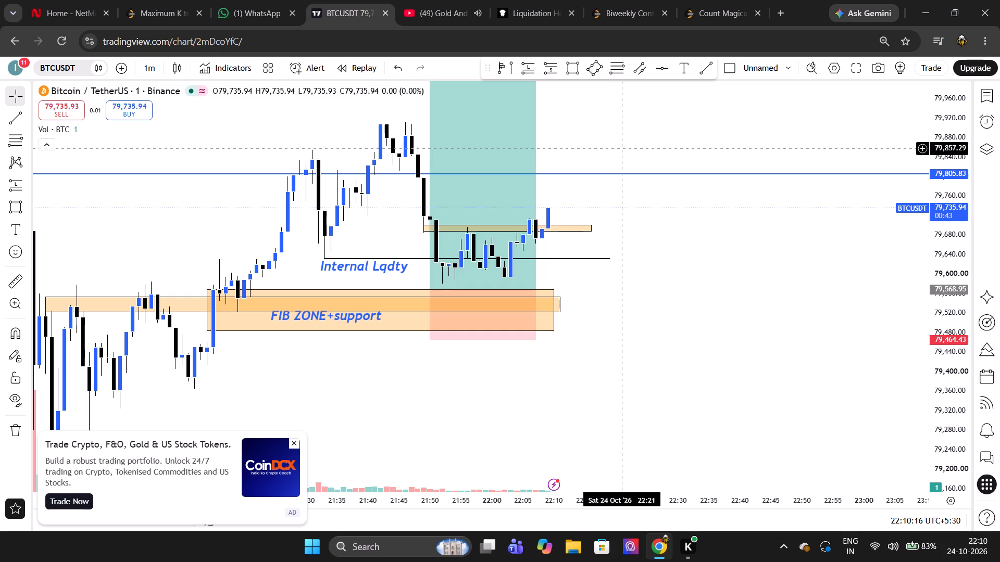
# Pause the Gold And Crypto Live Trading video on YouTube and return to the BTCUSDT chart.
pyautogui.click(451, 0)
pyautogui.click(421, 304)
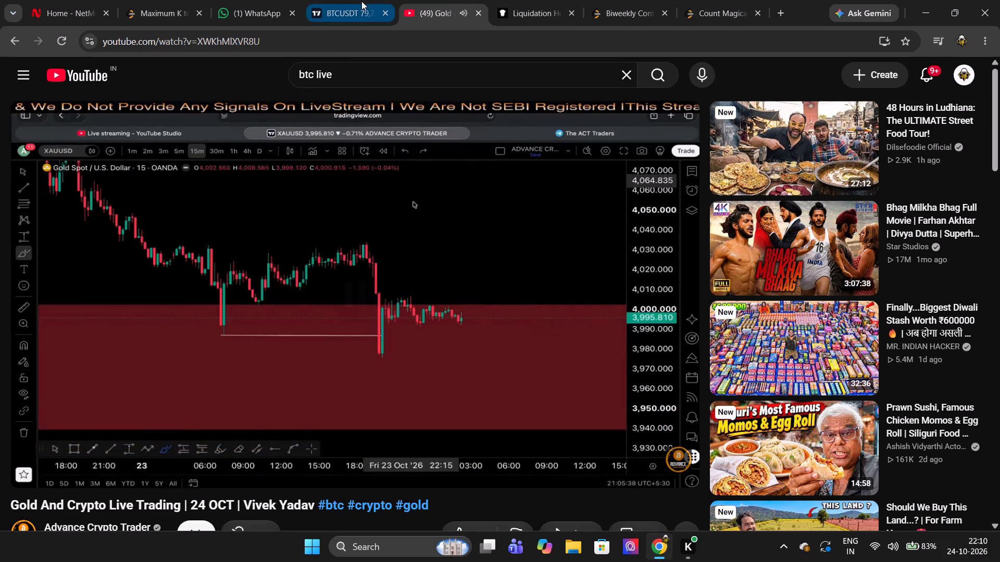
pyautogui.click(361, 1)
# Turn off the computer's Bluetooth and return to the chart.
pyautogui.click(878, 544)
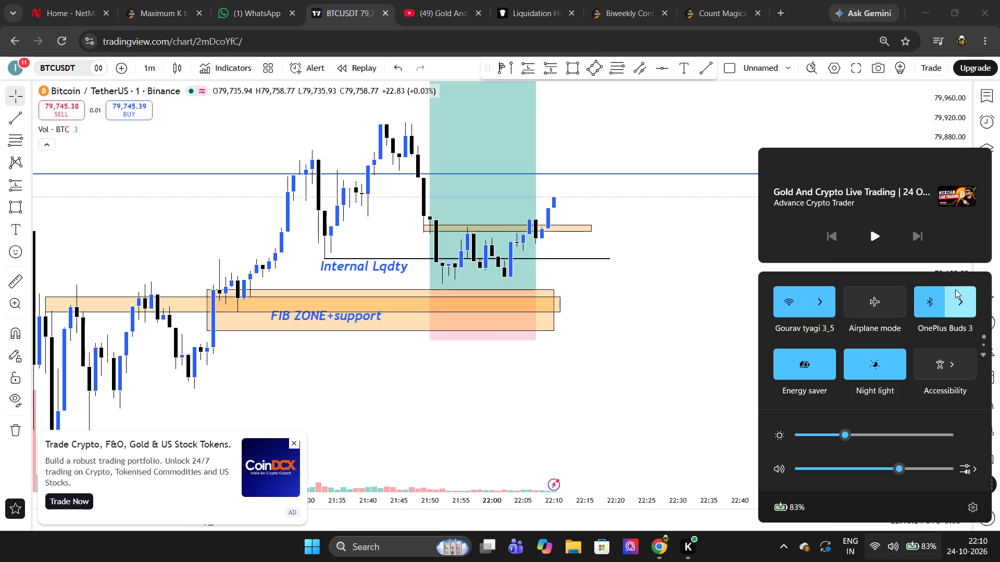
pyautogui.click(933, 297)
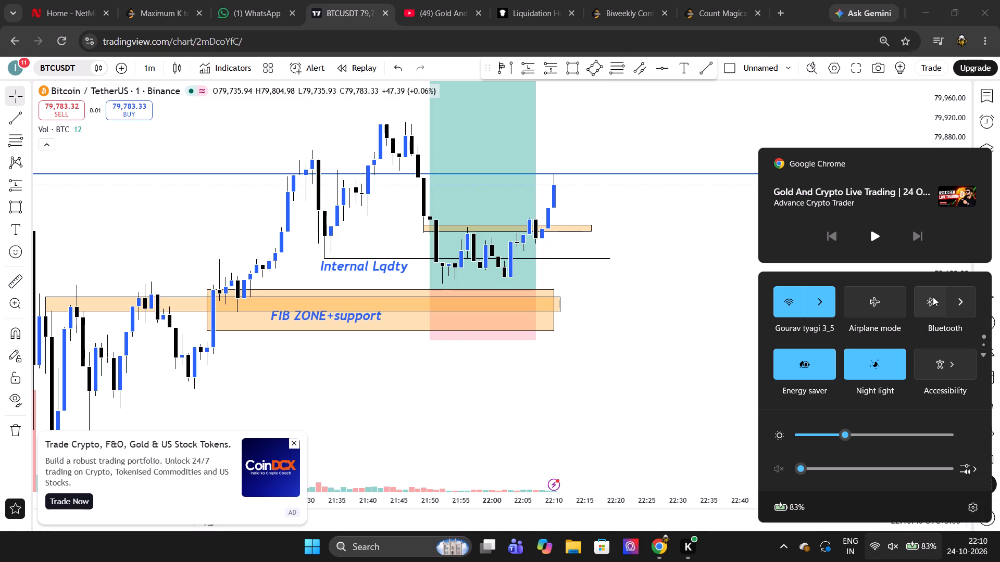
pyautogui.click(710, 311)
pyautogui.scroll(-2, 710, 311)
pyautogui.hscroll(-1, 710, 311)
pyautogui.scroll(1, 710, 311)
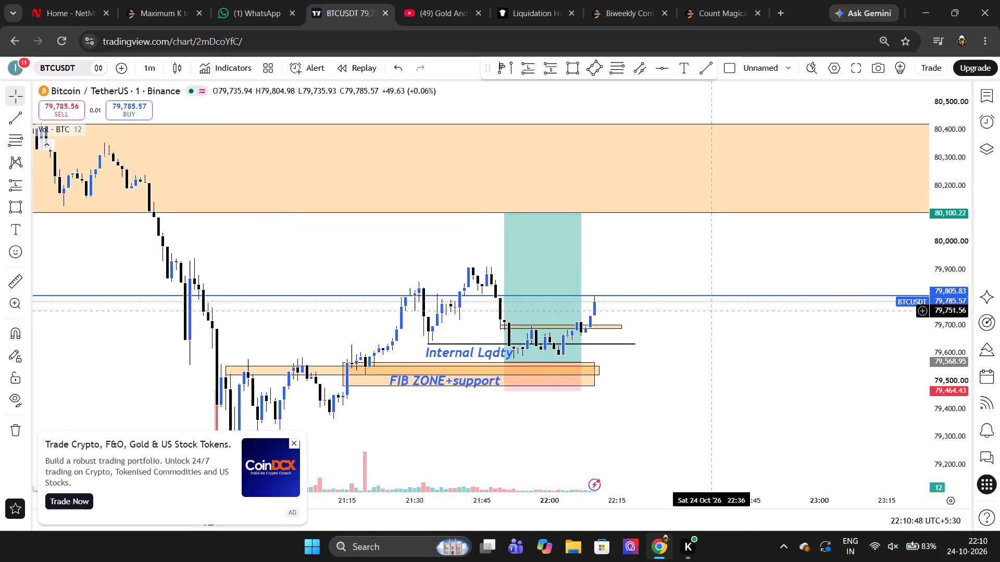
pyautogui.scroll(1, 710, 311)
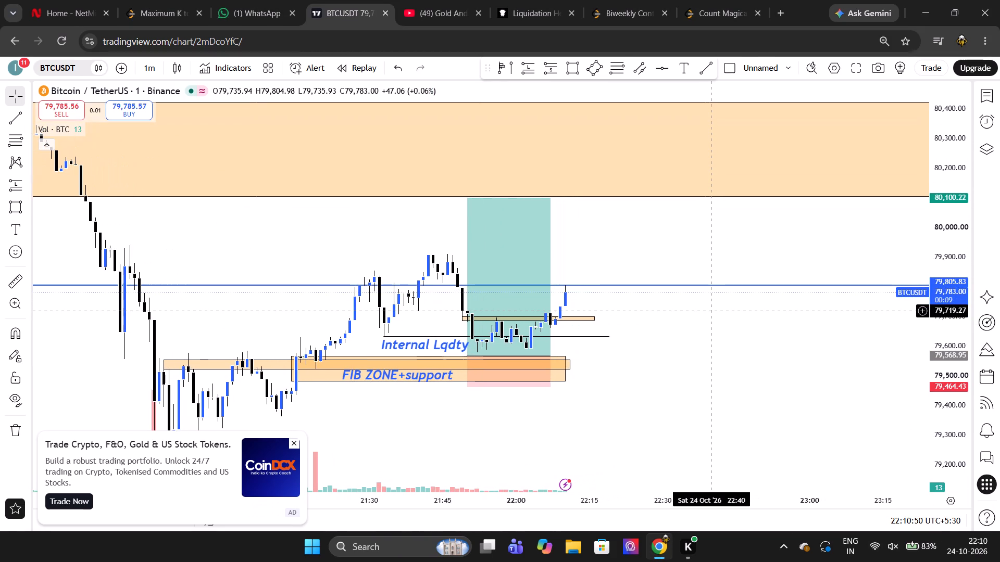
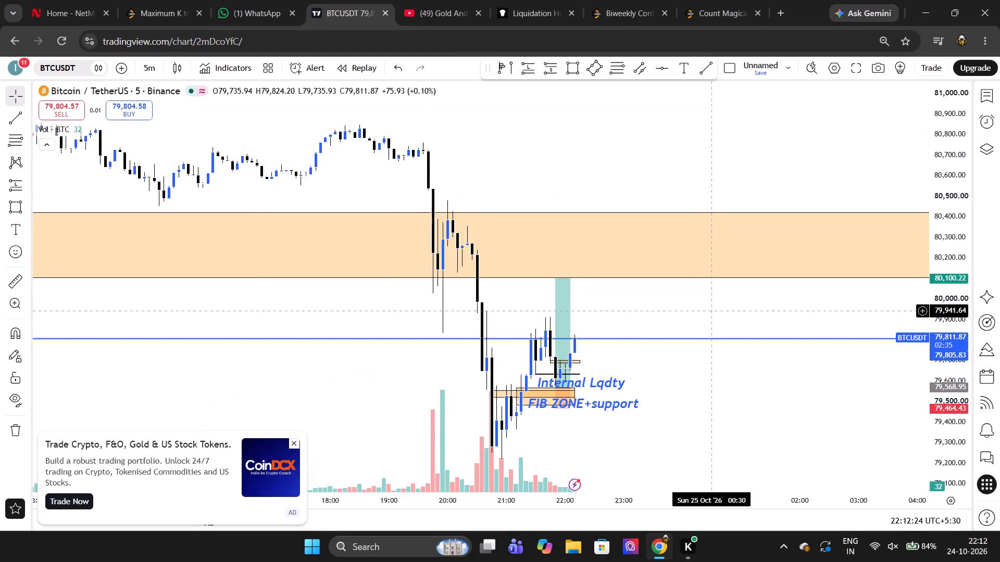
# Switch the BTCUSDT chart from the 5-minute to the 1-minute timeframe.
pyautogui.scroll(2, 710, 311)
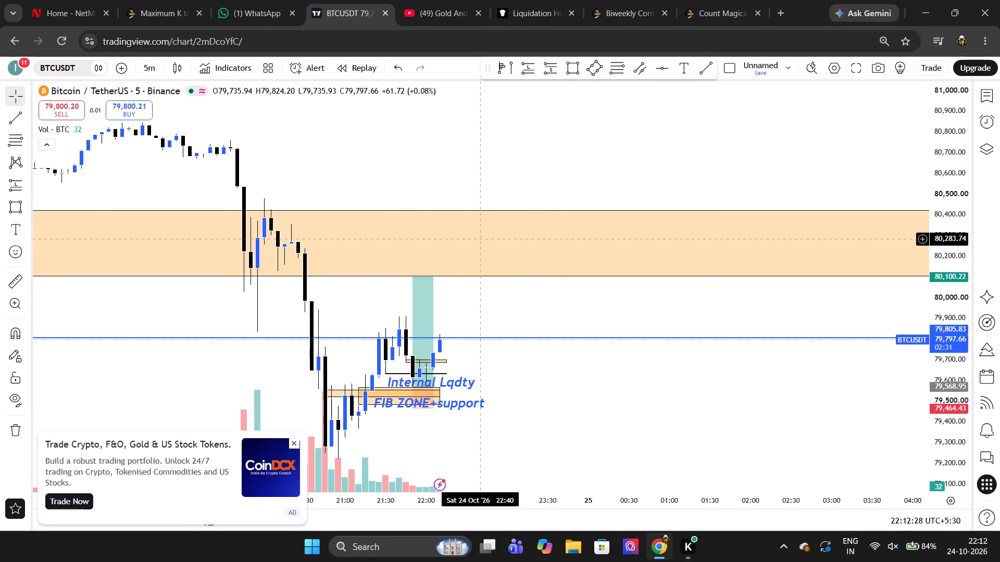
pyautogui.click(158, 70)
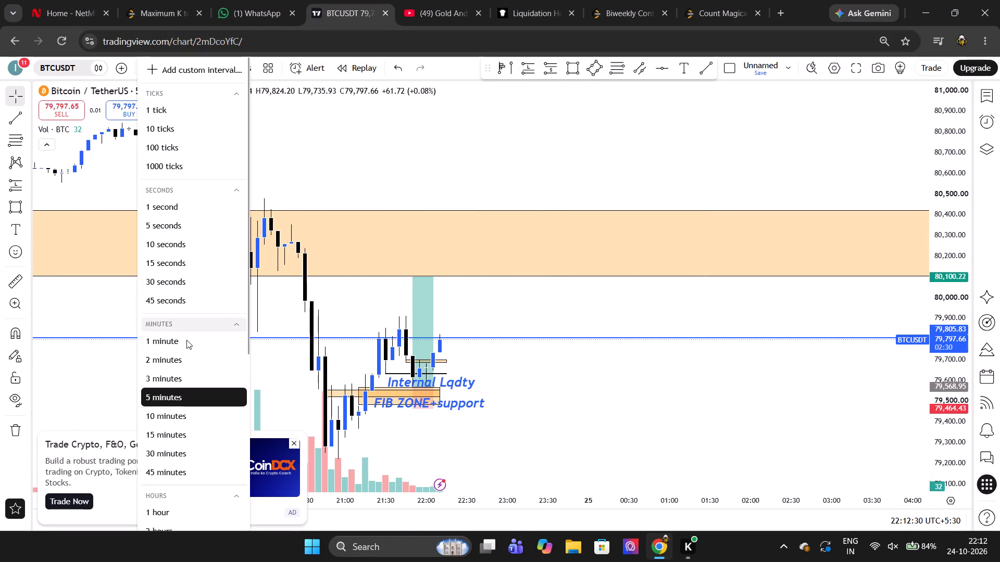
pyautogui.click(186, 340)
pyautogui.scroll(-1, 555, 365)
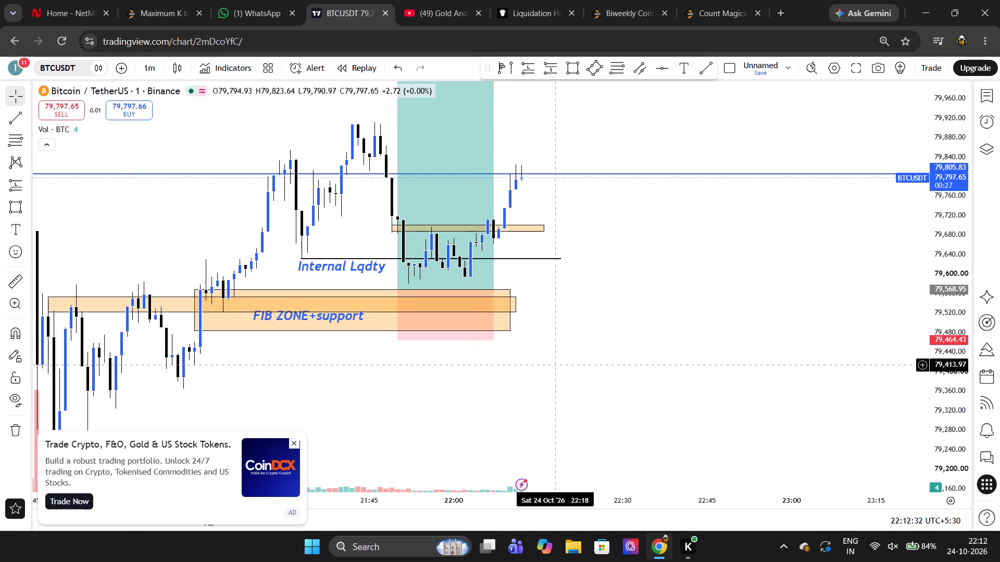
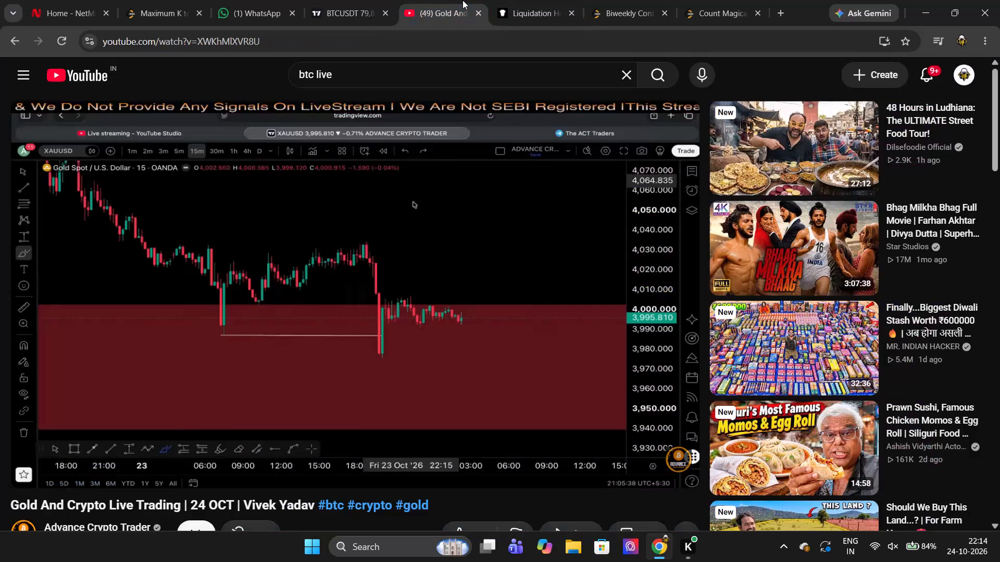
# Return to the BTCUSDT chart and measure the price rise from the Internal Lqdty line to just below the current price.
pyautogui.click(389, 0)
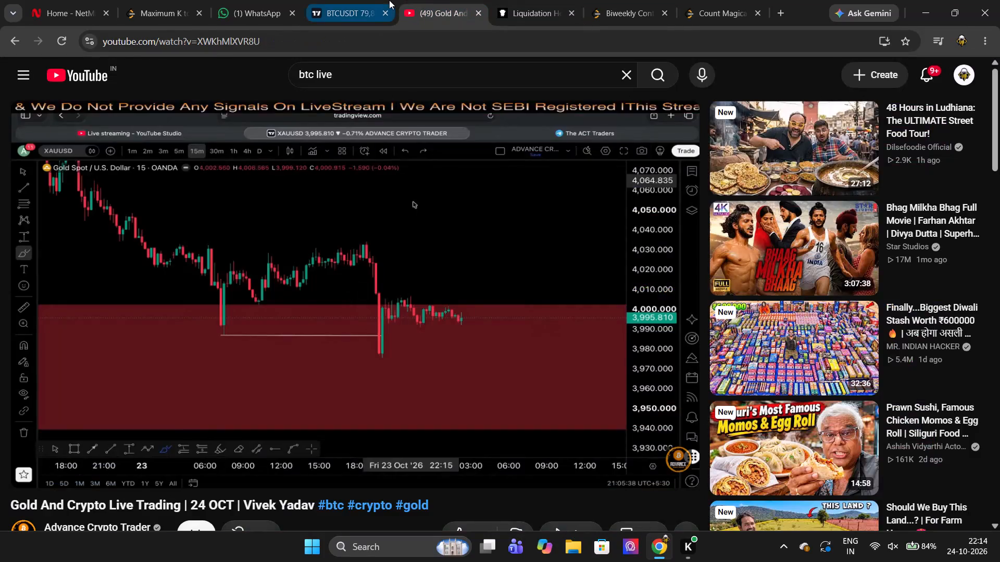
pyautogui.scroll(1, 730, 231)
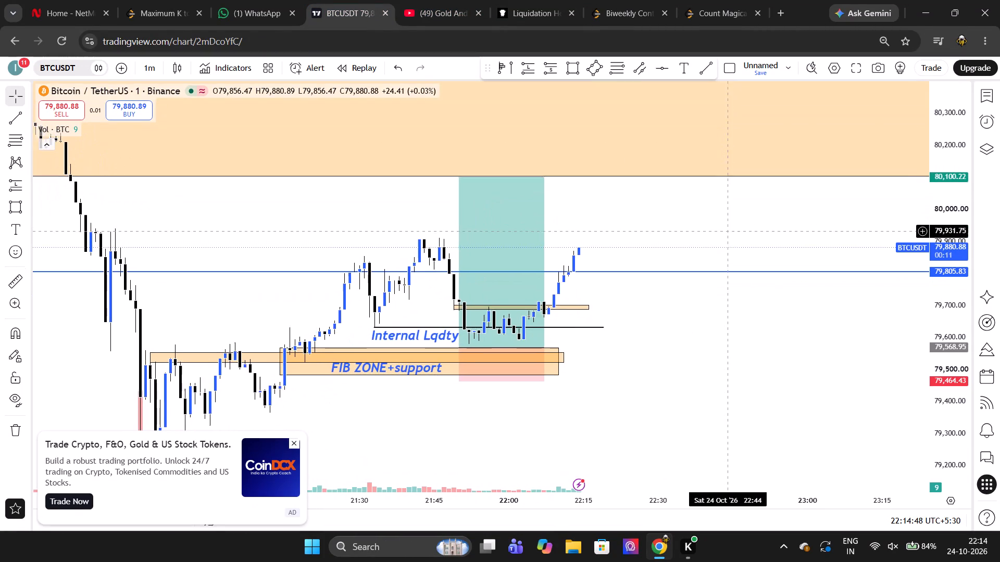
pyautogui.scroll(1, 730, 231)
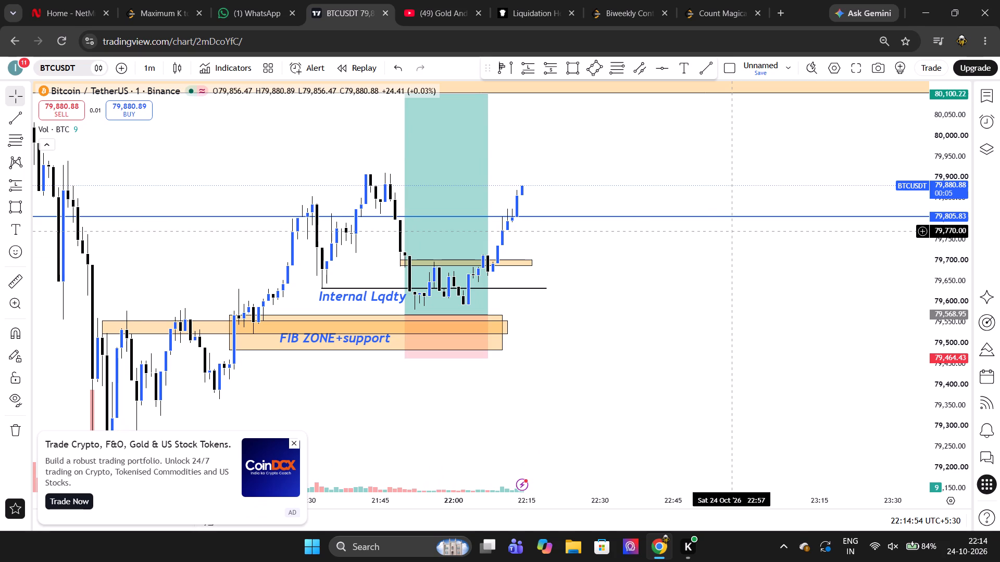
pyautogui.click(11, 273)
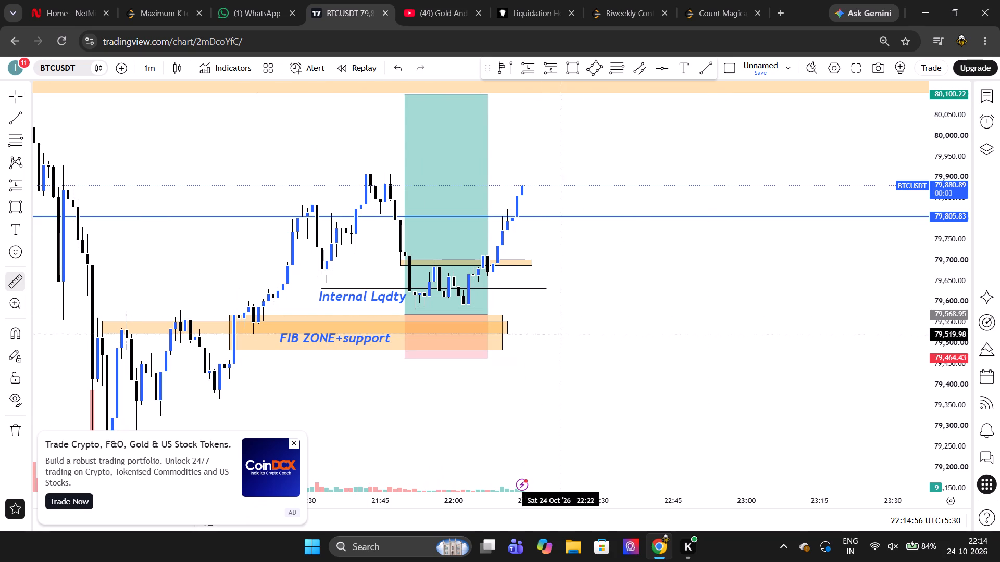
pyautogui.click(568, 288)
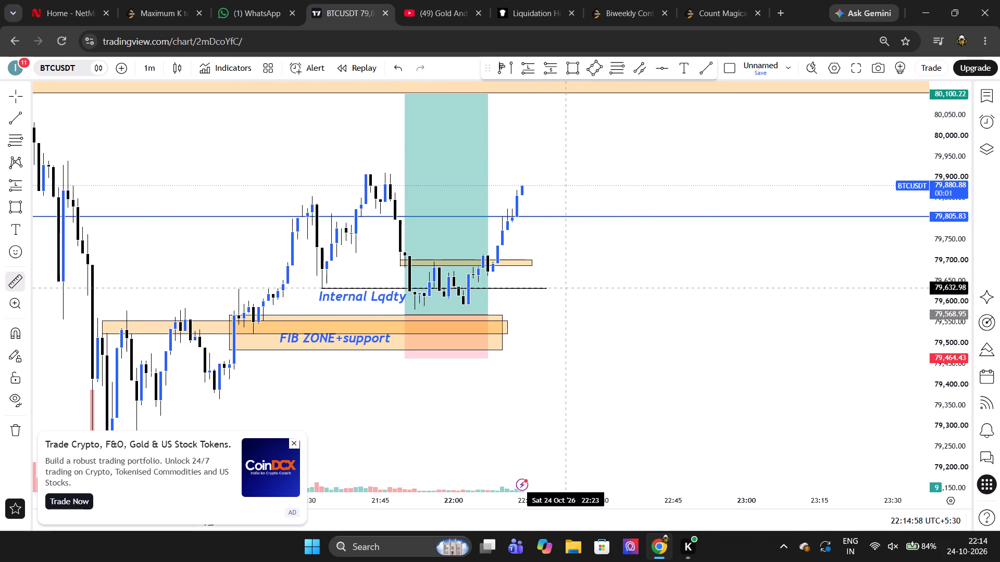
pyautogui.doubleClick(617, 198)
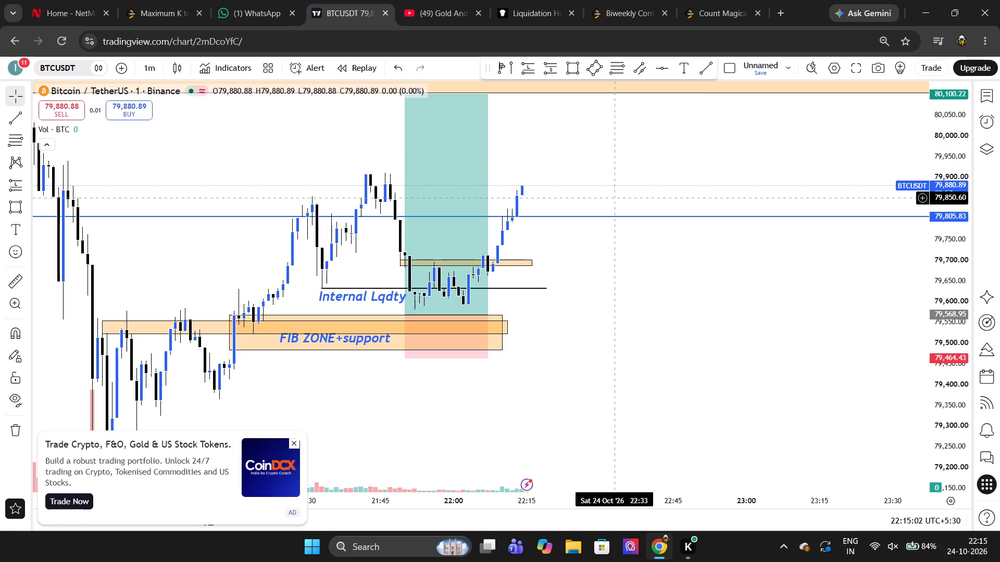
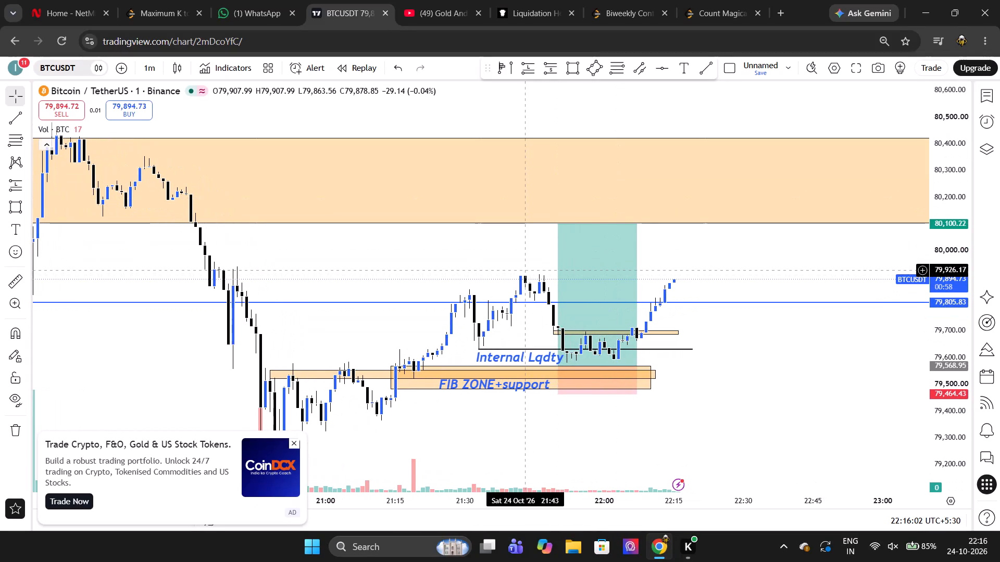
# Draw a horizontal trend line at about 79,932 from the swing high near 20:40 to about 22:26, beyond the latest candle.
pyautogui.click(14, 118)
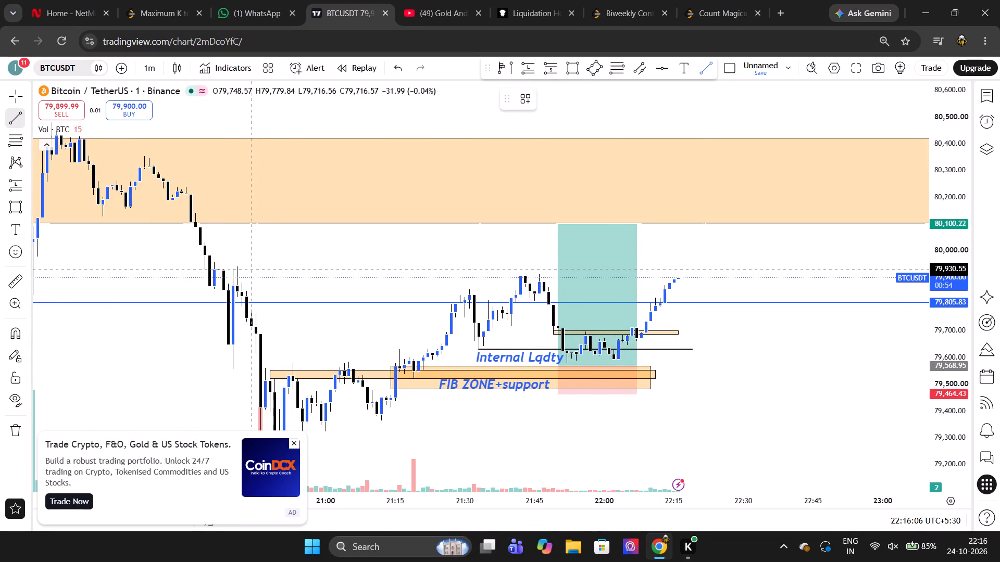
pyautogui.moveTo(227, 269); pyautogui.dragTo(567, 285)
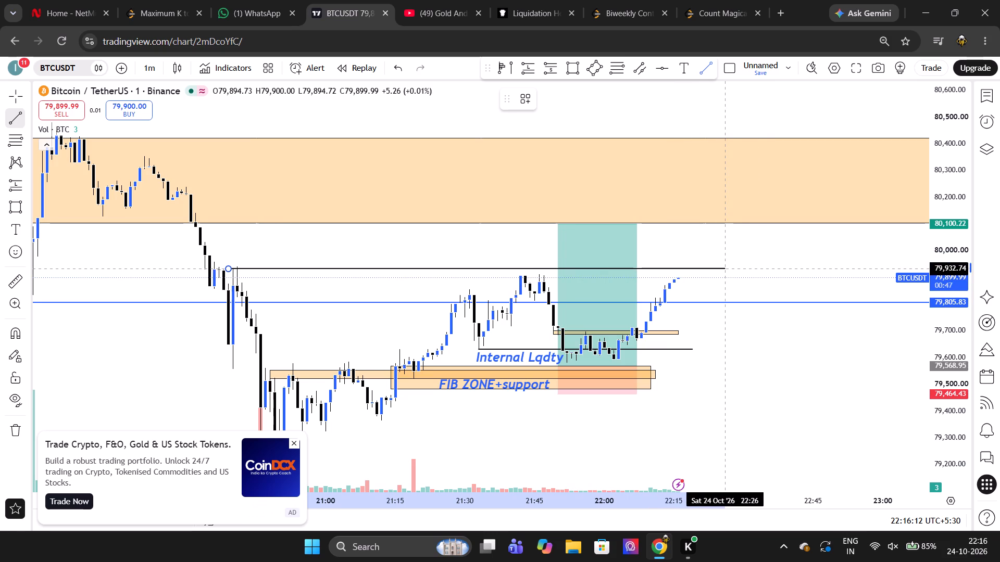
pyautogui.click(727, 269)
pyautogui.click(731, 274)
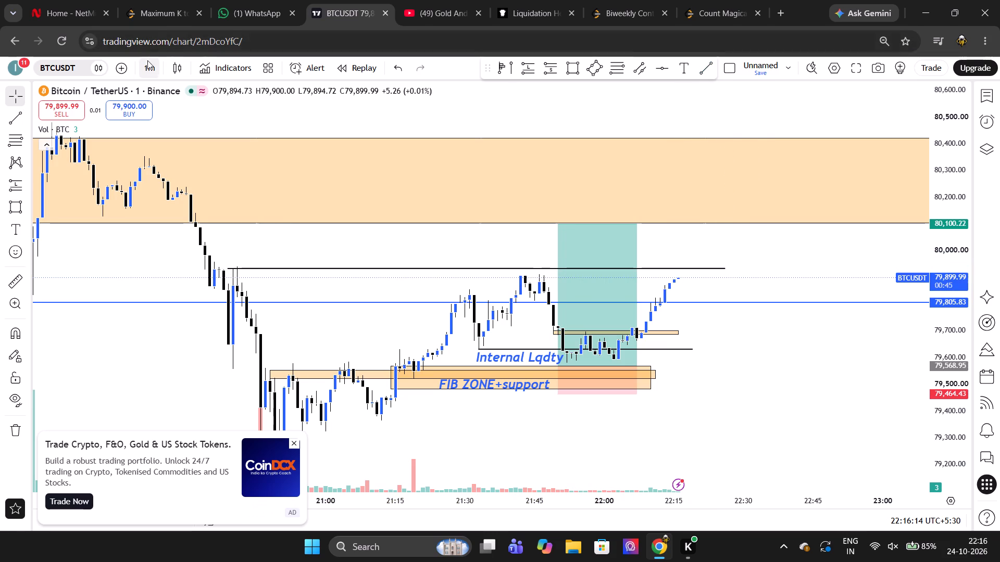
# Switch the chart to the 5-minute interval and shift the new upper trend line slightly up and one candle earlier.
pyautogui.click(146, 64)
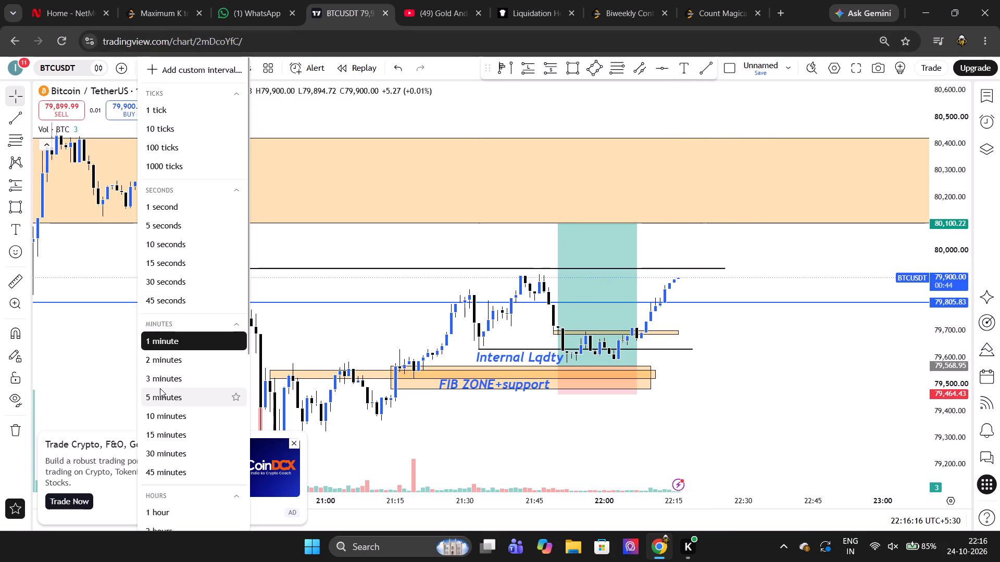
pyautogui.click(160, 388)
pyautogui.scroll(2, 269, 377)
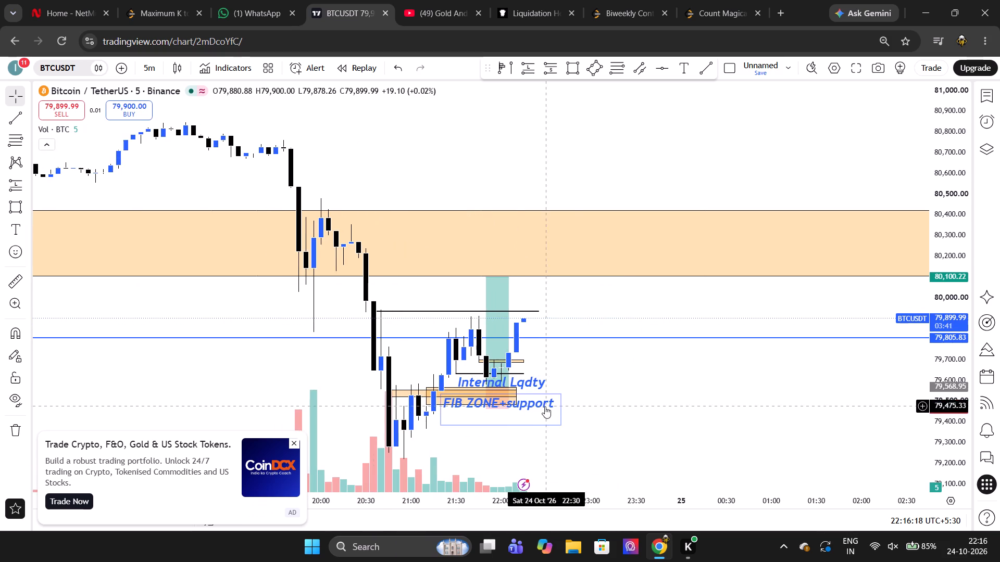
pyautogui.scroll(1, 582, 381)
pyautogui.click(384, 312)
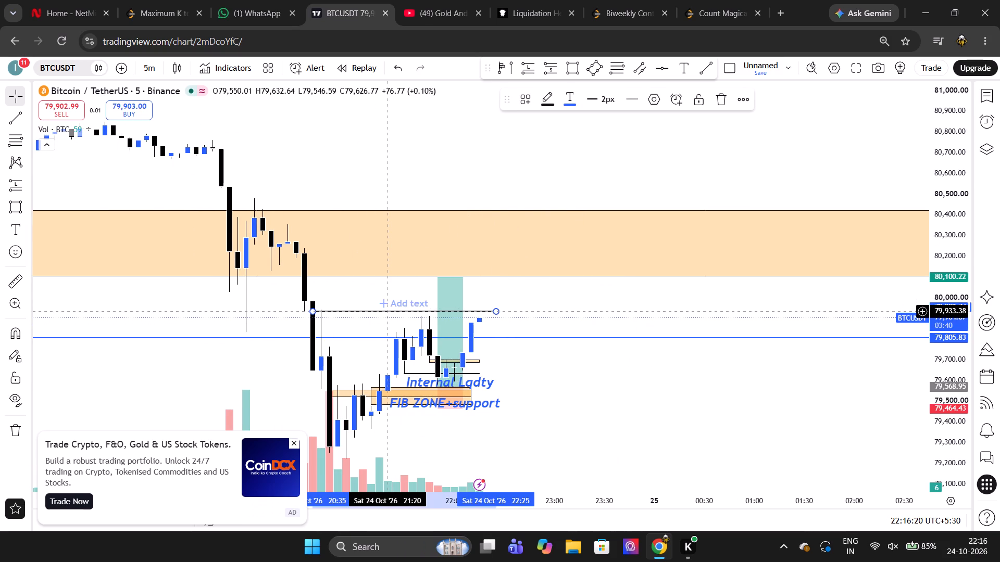
pyautogui.click(594, 333)
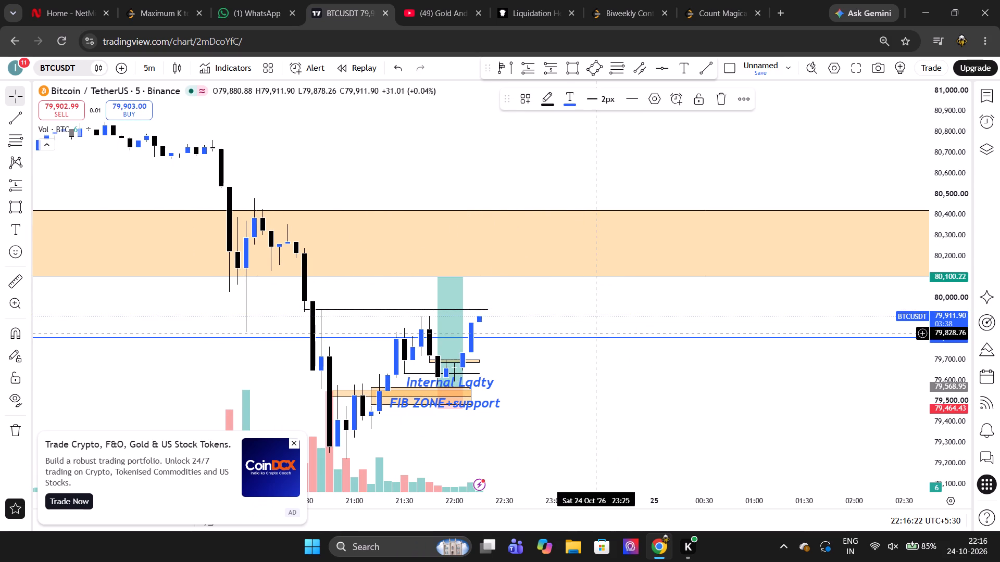
# Switch to the Coinglass Liquidation Heatmap page and refresh the 24-hour BTC heatmap to examine its liquidity bands.
pyautogui.click(517, 0)
pyautogui.scroll(3, 982, 152)
pyautogui.click(916, 342)
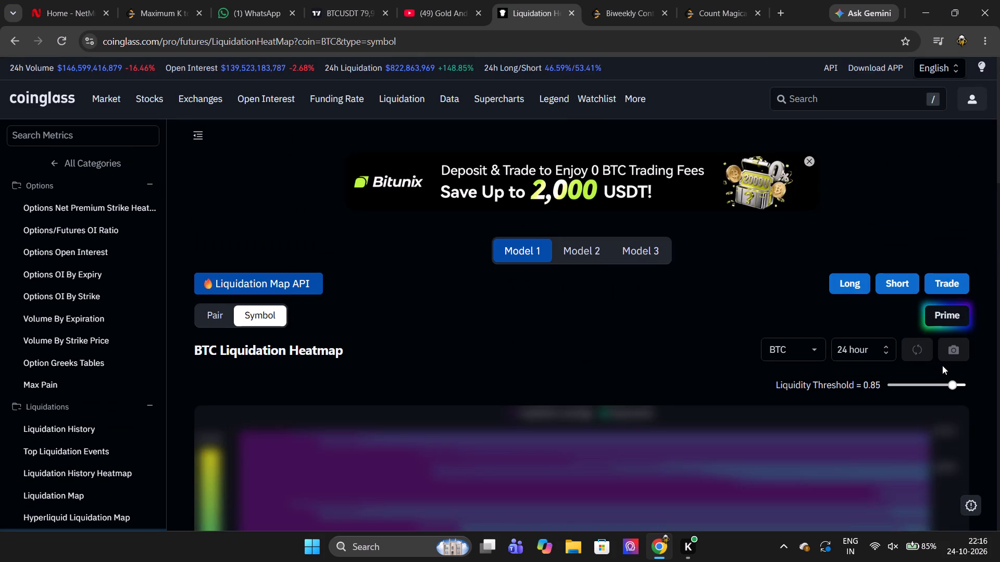
pyautogui.scroll(-3, 980, 418)
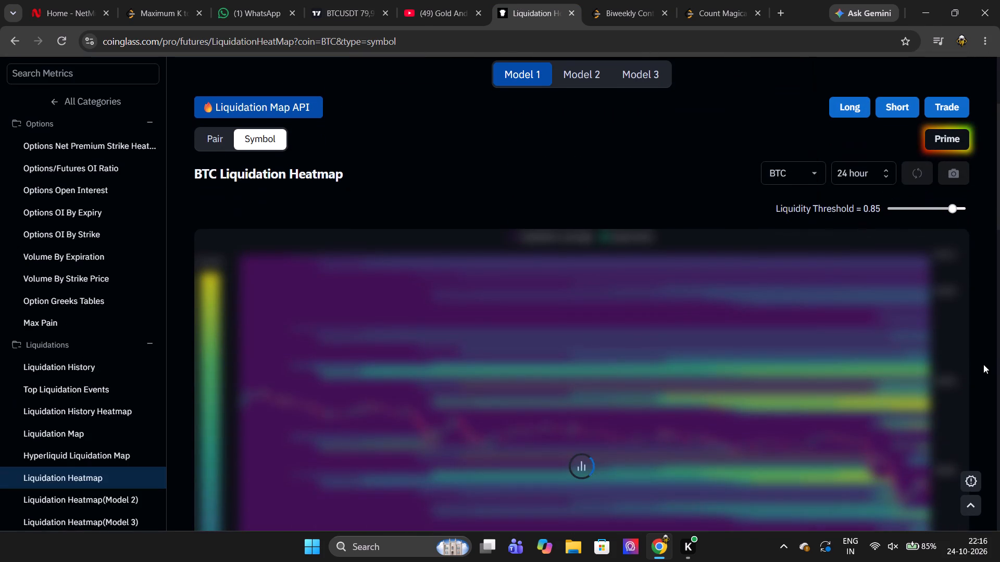
pyautogui.scroll(-3, 982, 358)
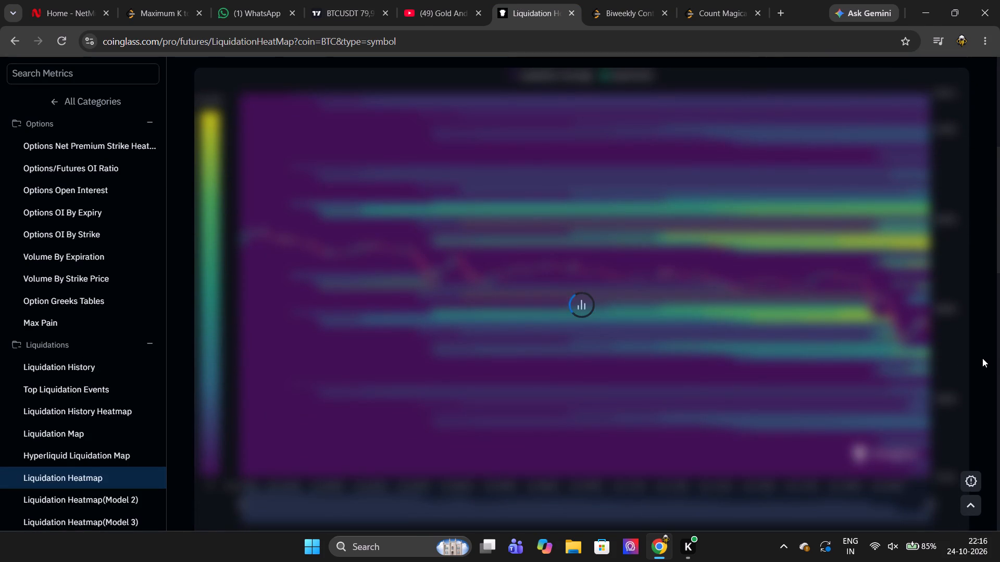
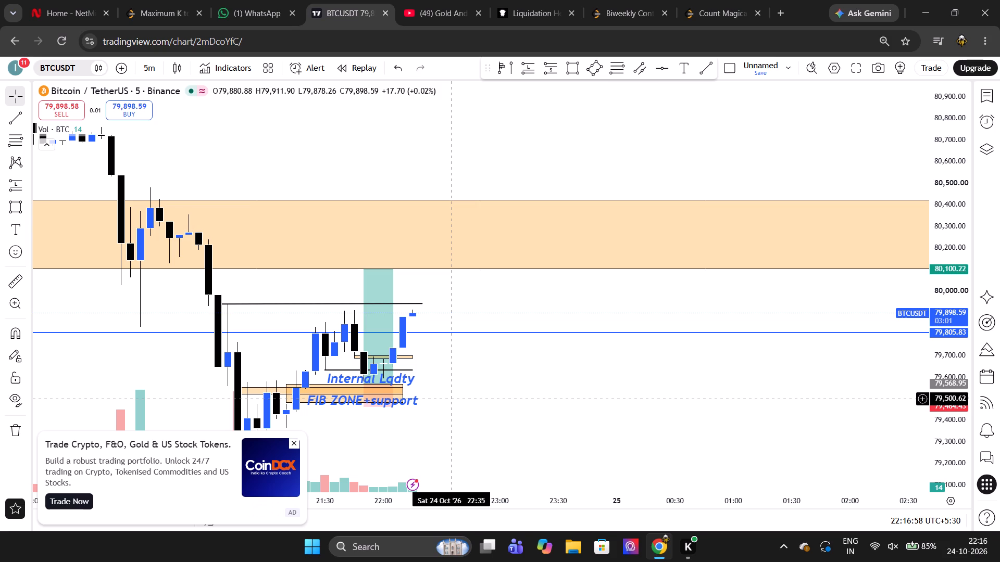
# Reset the chart view and close the advertisement covering the chart's lower corner.
pyautogui.hscroll(1, 531, 372)
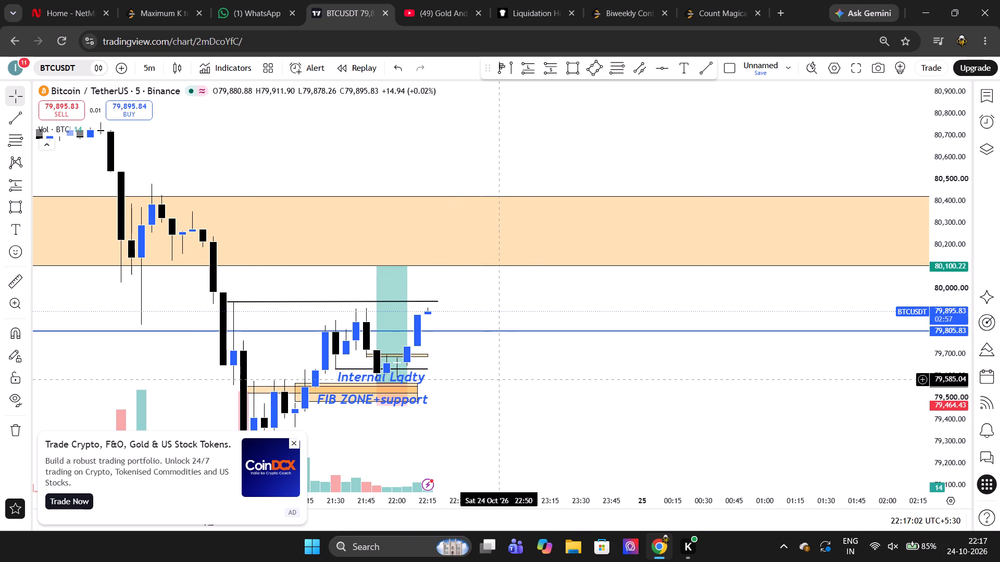
pyautogui.rightClick(366, 287)
pyautogui.click(391, 231)
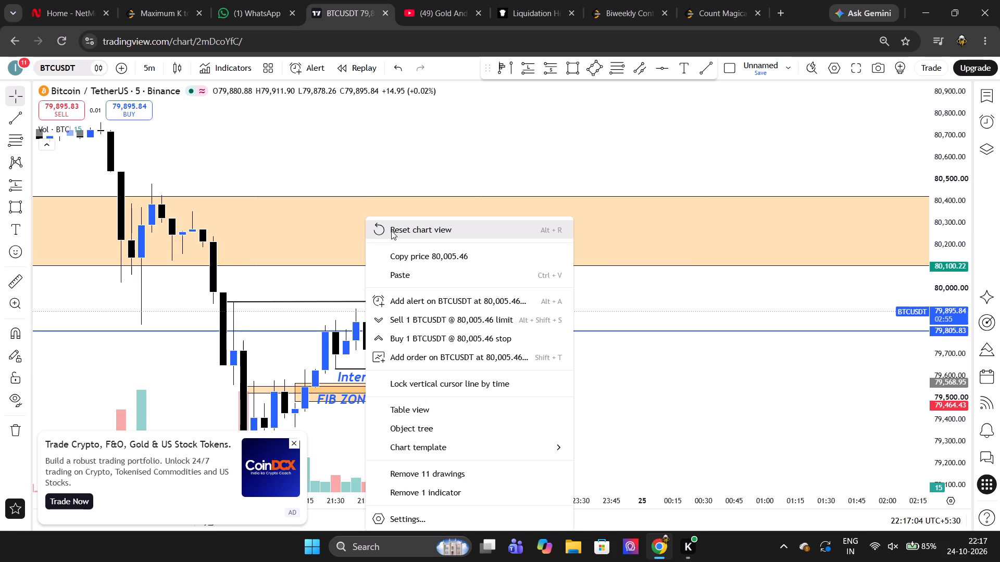
pyautogui.scroll(6, 391, 231)
pyautogui.scroll(-1, 391, 231)
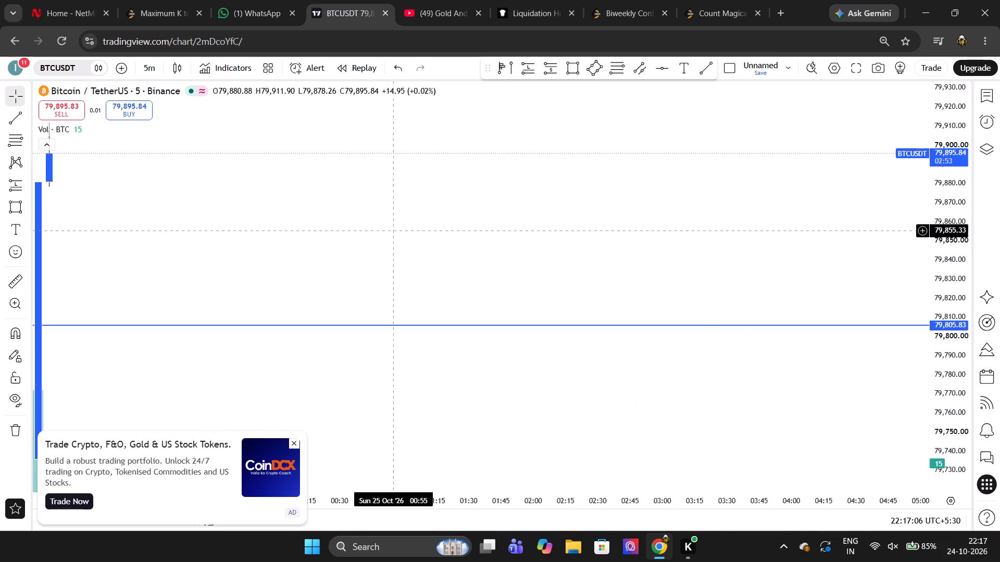
pyautogui.scroll(-1, 391, 231)
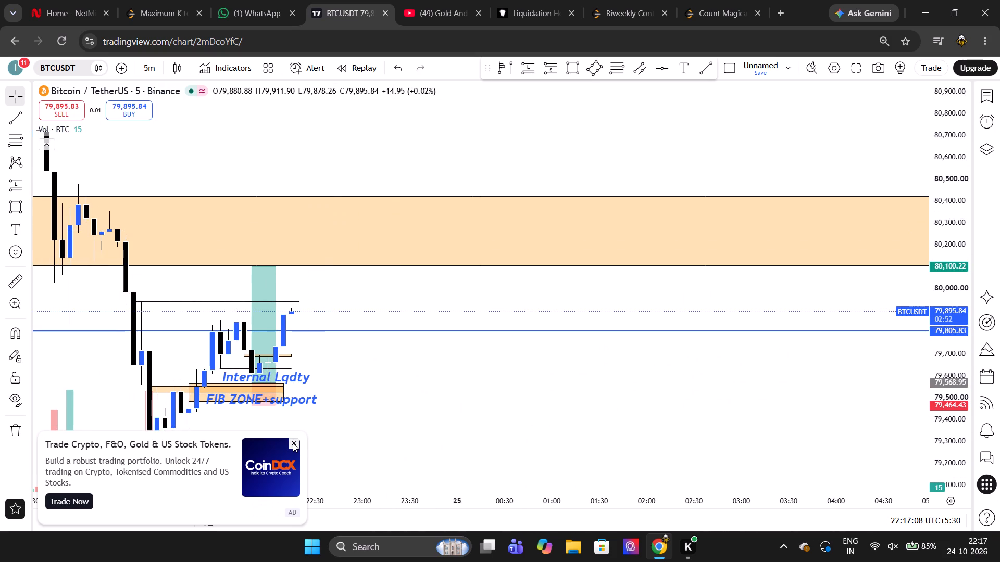
pyautogui.click(293, 443)
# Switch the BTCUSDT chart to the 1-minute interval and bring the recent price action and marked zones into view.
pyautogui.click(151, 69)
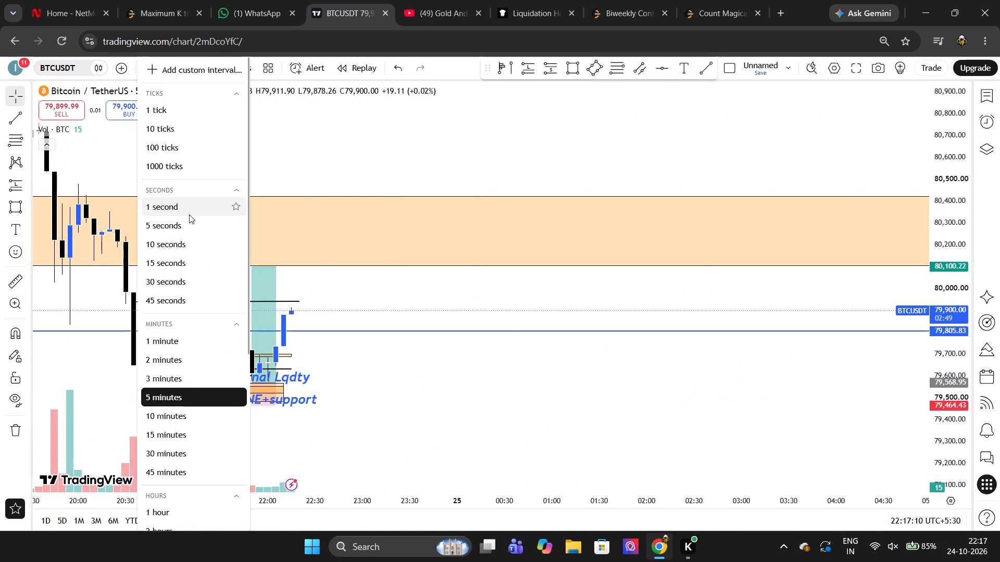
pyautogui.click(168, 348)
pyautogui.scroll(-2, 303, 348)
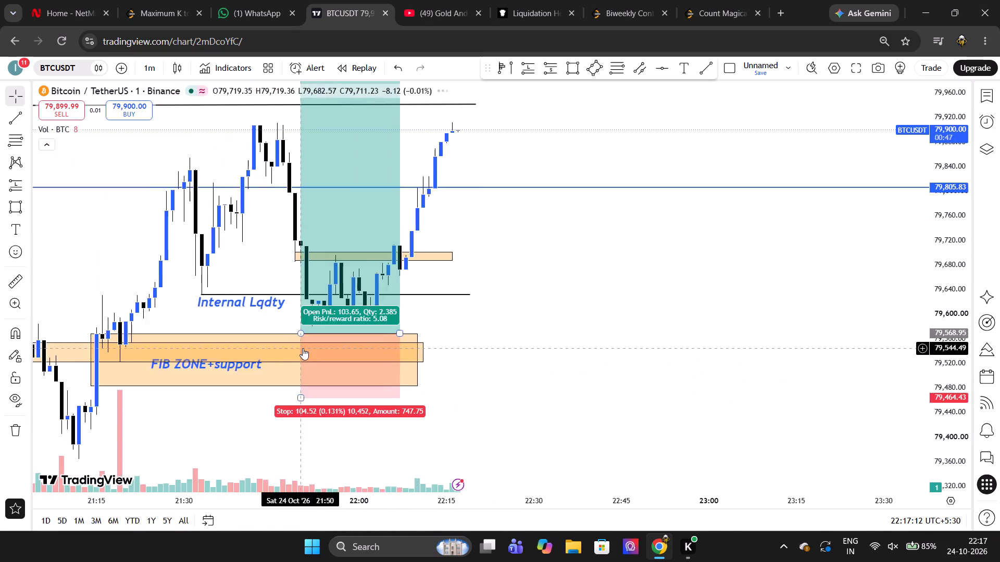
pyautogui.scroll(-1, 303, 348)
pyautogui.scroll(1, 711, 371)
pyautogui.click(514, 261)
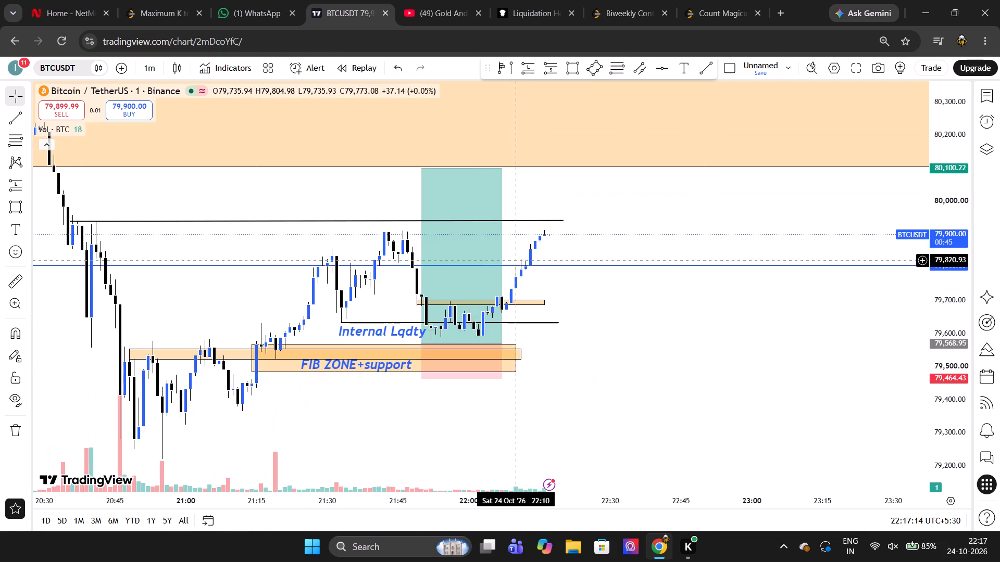
# Delete the long position drawing that spans the FIB zone and the upper supply zone.
pyautogui.click(489, 250)
pyautogui.press('Delete')
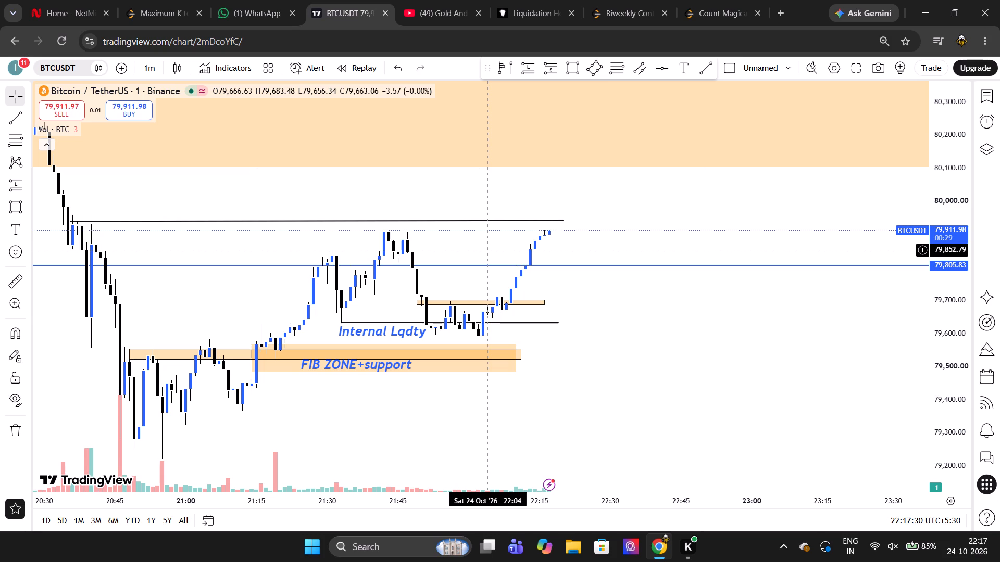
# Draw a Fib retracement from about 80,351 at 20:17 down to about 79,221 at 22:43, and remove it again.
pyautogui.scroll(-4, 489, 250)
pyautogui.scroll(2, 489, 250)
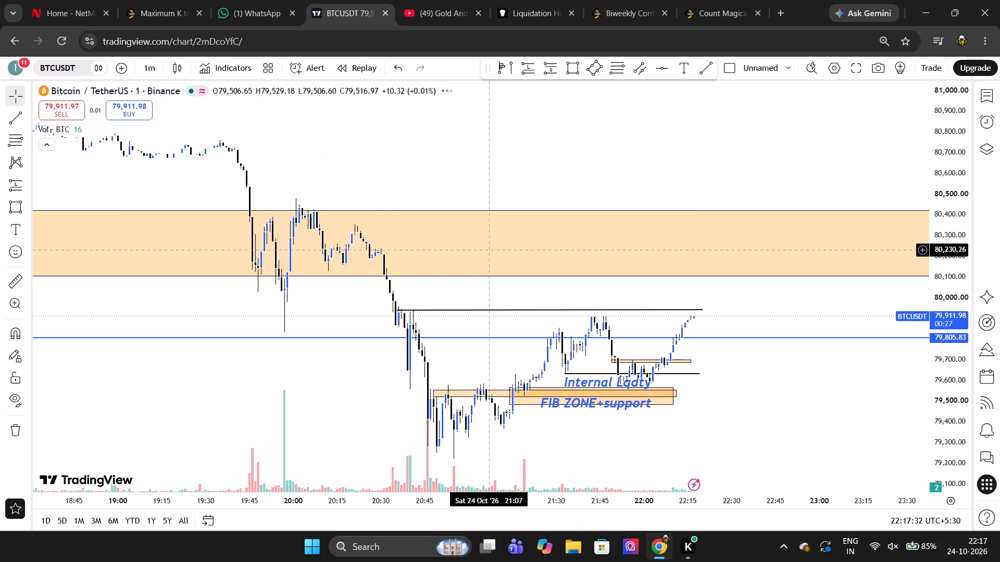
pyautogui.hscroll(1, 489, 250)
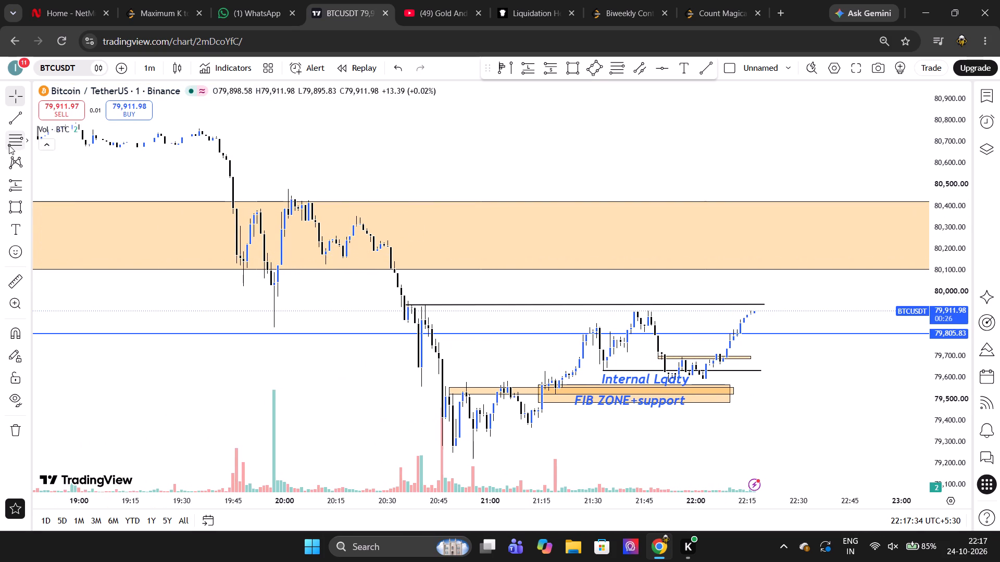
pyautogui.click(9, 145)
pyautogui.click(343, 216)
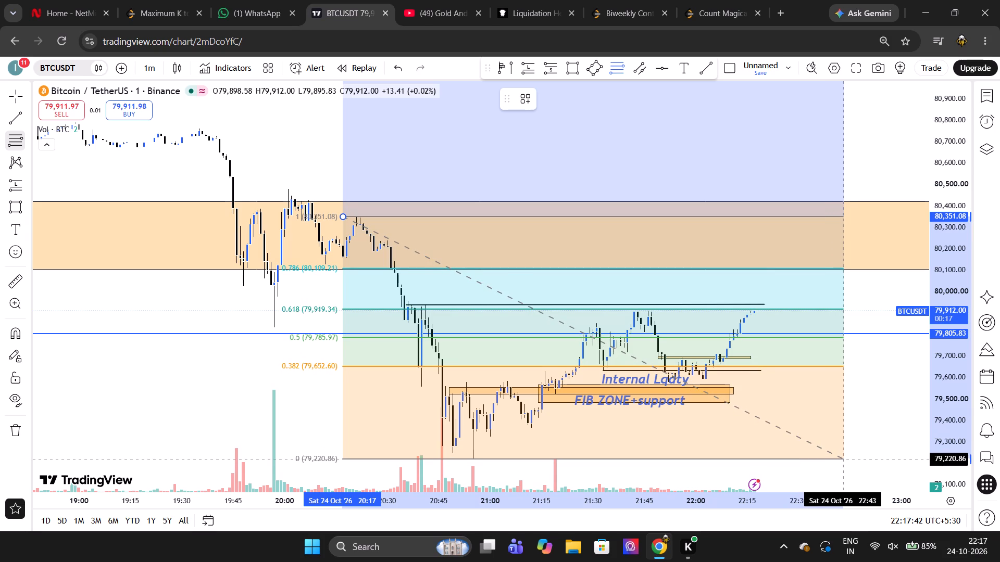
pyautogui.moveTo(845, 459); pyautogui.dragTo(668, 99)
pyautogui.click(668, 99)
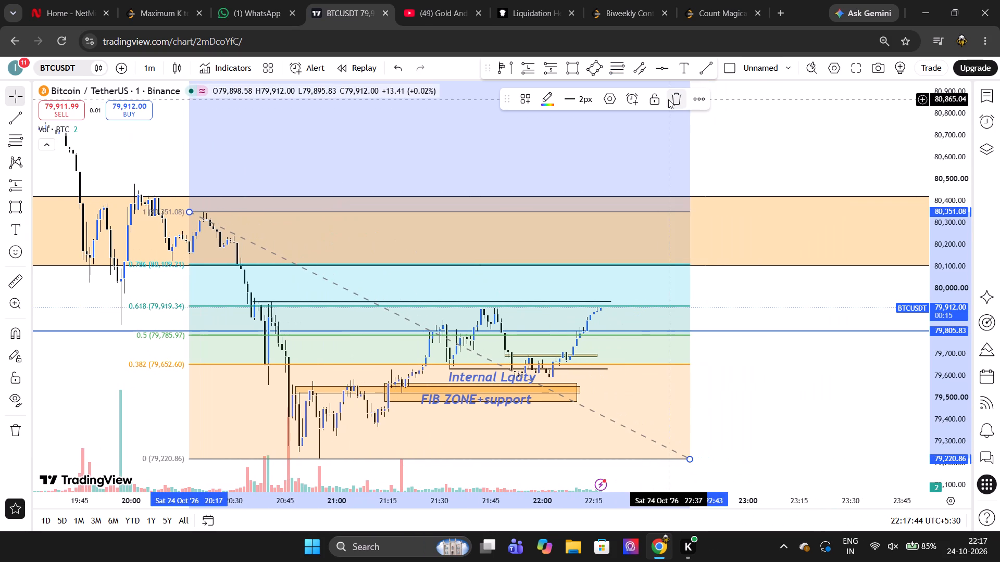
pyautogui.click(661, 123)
# Switch the BTCUSDT chart back to the 5-minute interval with the latest candles and marked levels in view.
pyautogui.scroll(-1, 661, 123)
pyautogui.scroll(1, 661, 123)
pyautogui.hscroll(1, 661, 123)
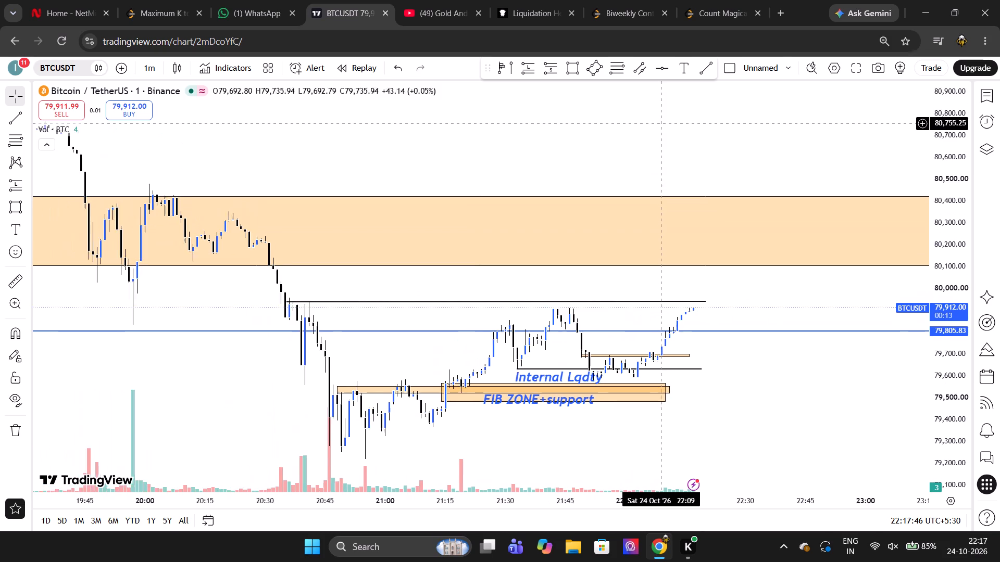
pyautogui.hscroll(1, 661, 123)
pyautogui.scroll(1, 661, 123)
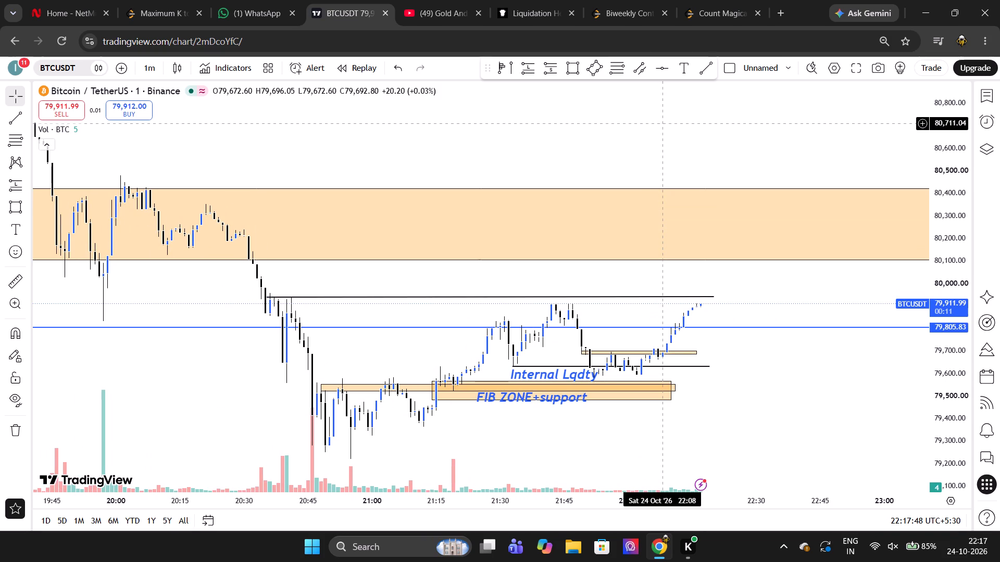
pyautogui.click(147, 72)
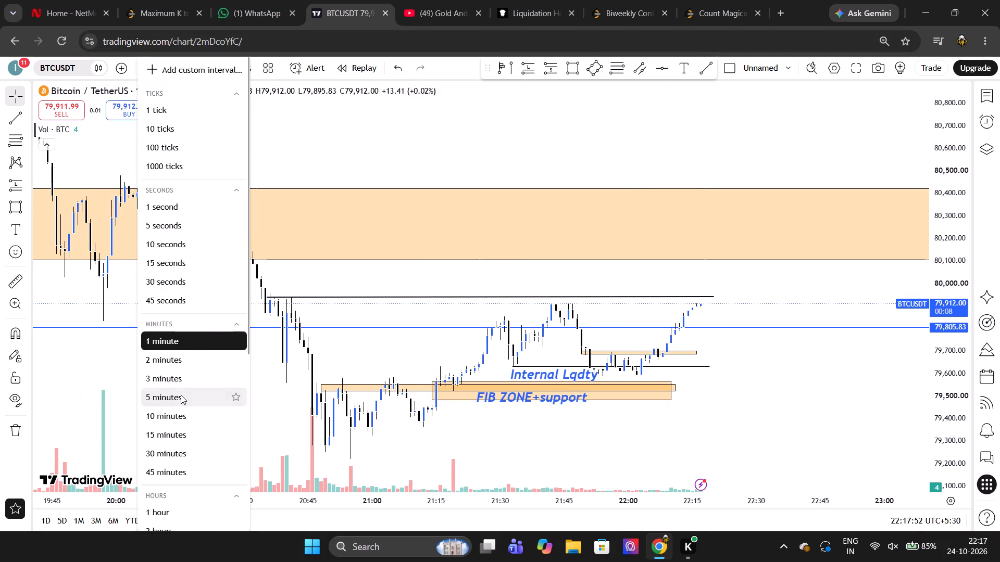
pyautogui.click(181, 395)
pyautogui.scroll(5, 410, 231)
pyautogui.hscroll(1, 410, 231)
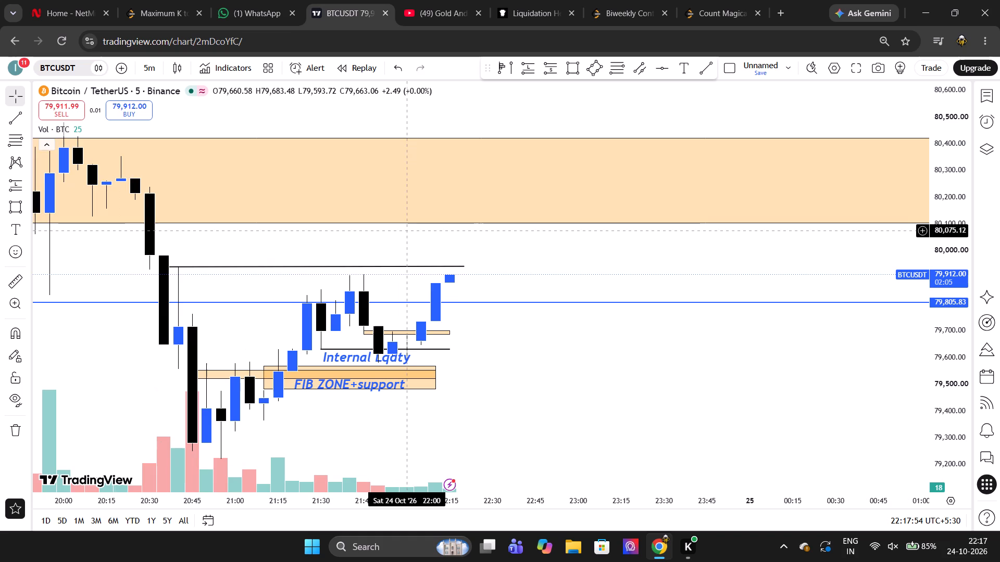
pyautogui.scroll(1, 410, 231)
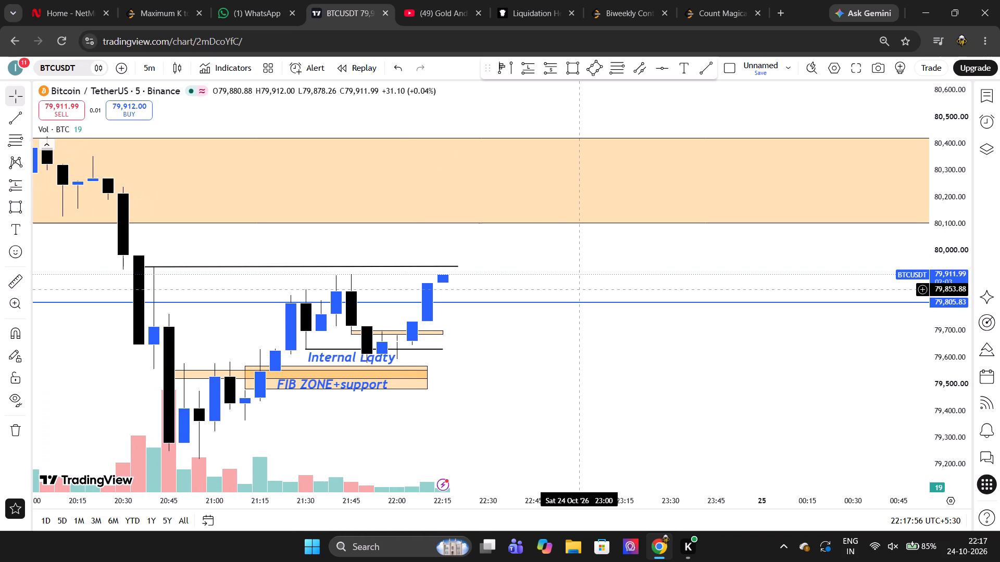
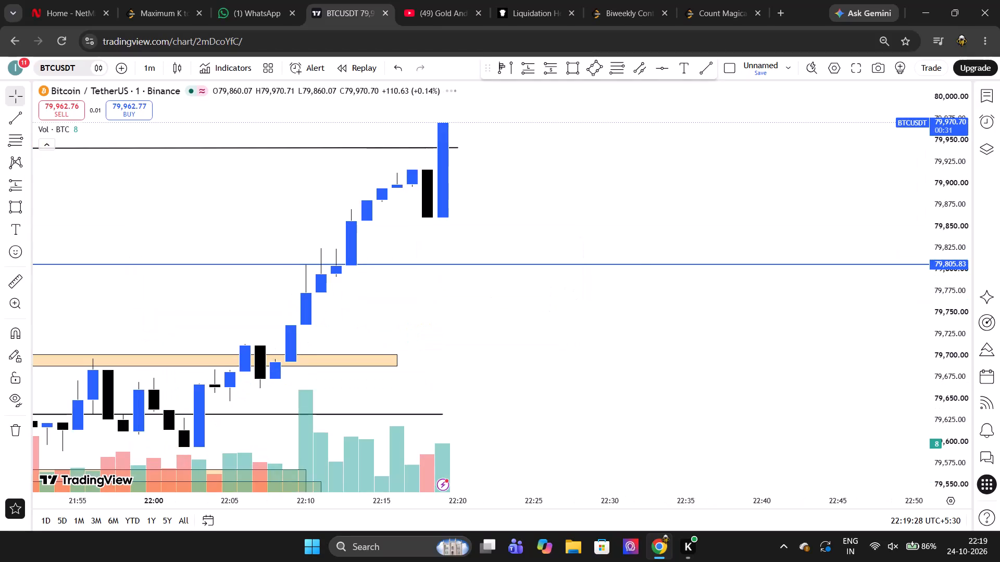
# Measure the latest rally on the 1-minute chart from about 79,700 up to about 80,066, and clear the measurement.
pyautogui.scroll(-4, 640, 306)
pyautogui.scroll(-4, 704, 376)
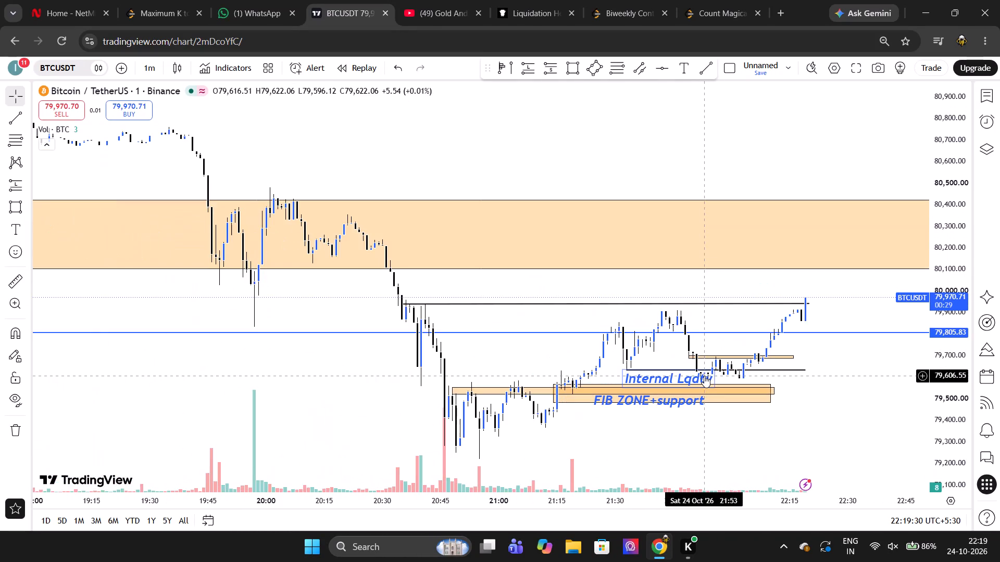
pyautogui.scroll(1, 704, 376)
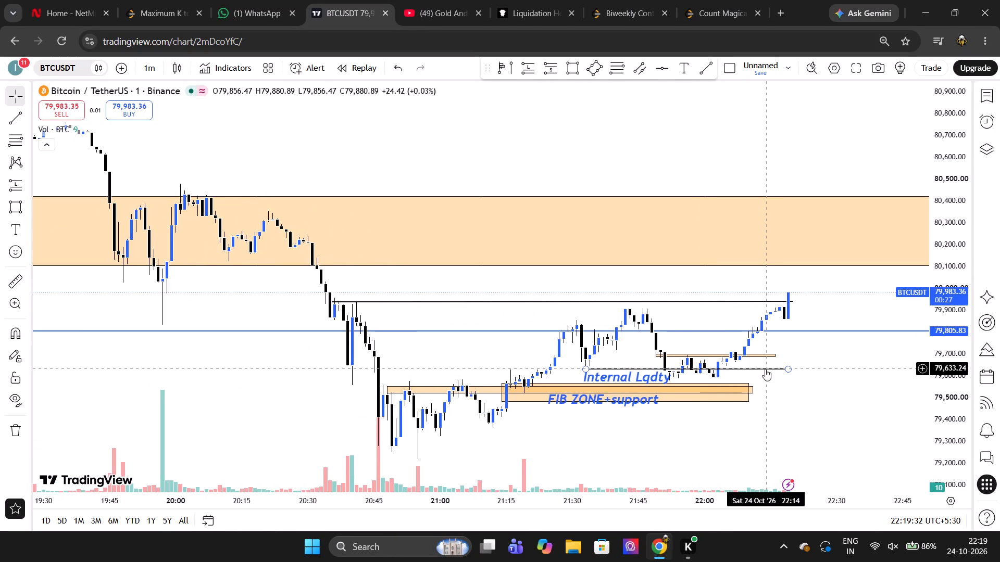
pyautogui.scroll(1, 765, 369)
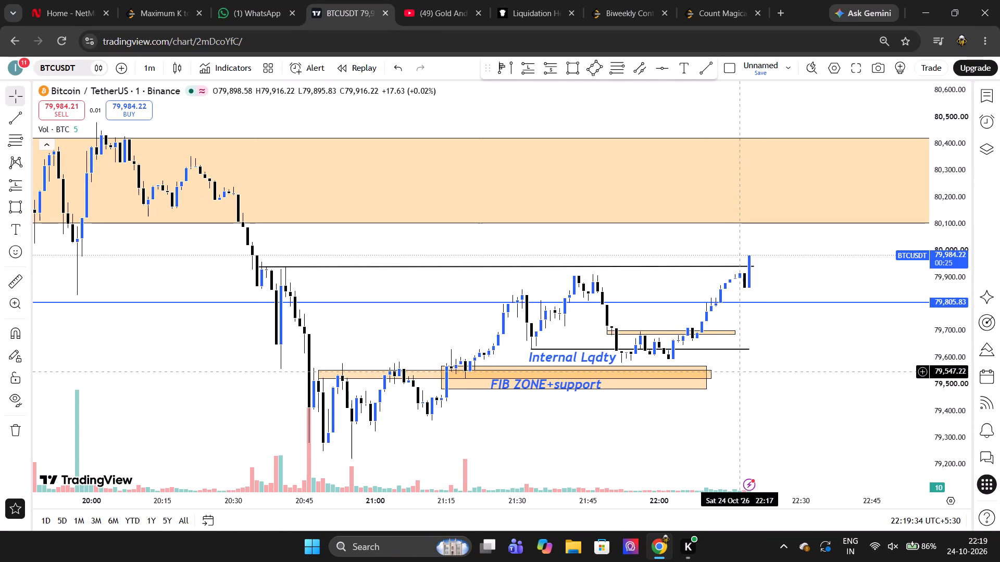
pyautogui.scroll(2, 740, 372)
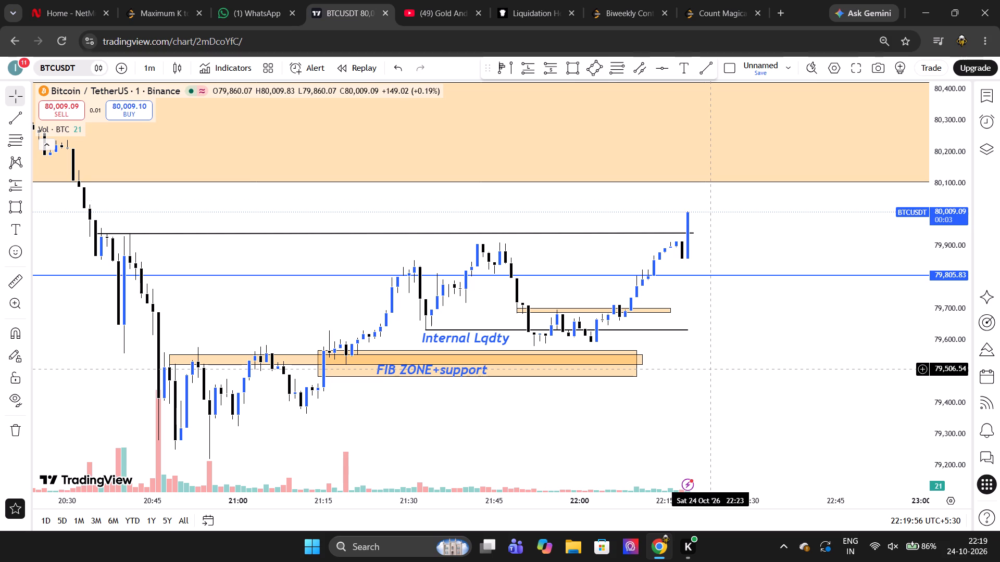
pyautogui.click(12, 272)
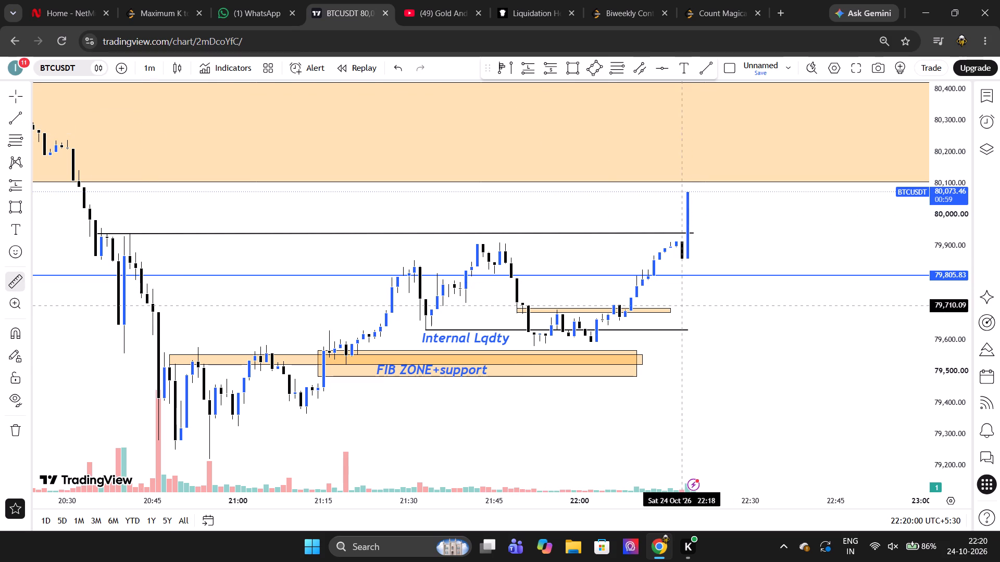
pyautogui.moveTo(676, 309); pyautogui.dragTo(718, 210)
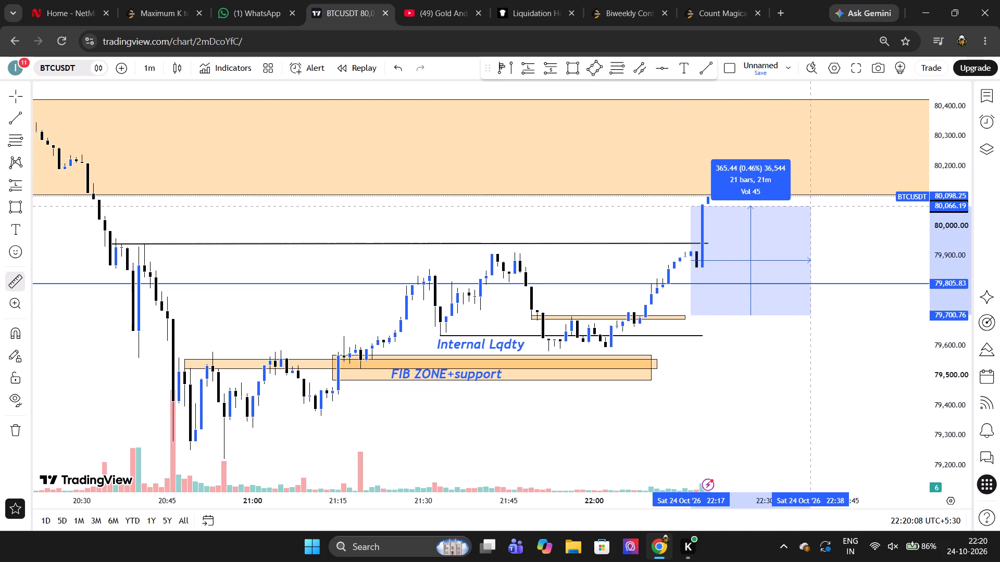
pyautogui.doubleClick(811, 206)
# Switch the BTCUSDT chart to the 5-minute interval.
pyautogui.scroll(-1, 811, 206)
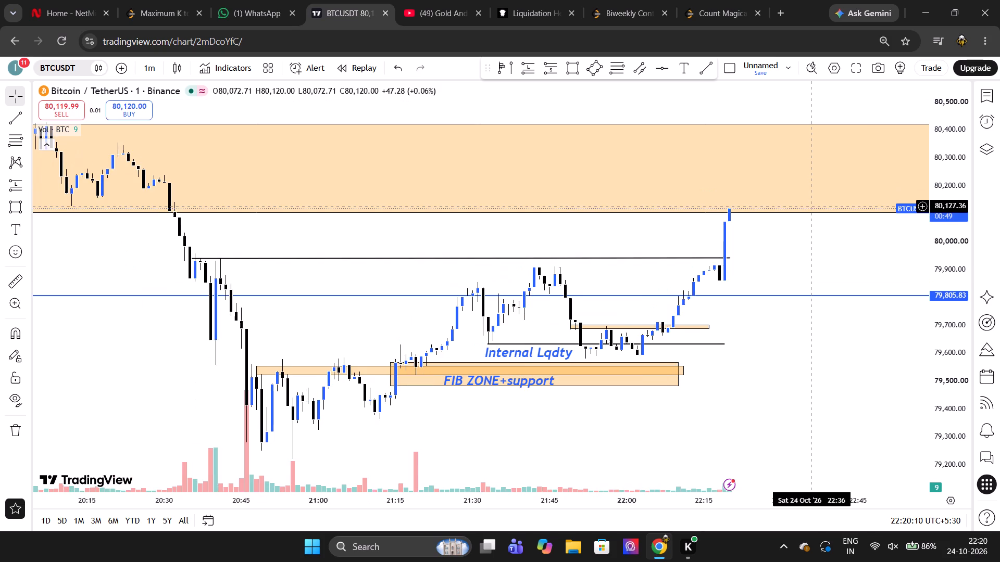
pyautogui.scroll(-3, 811, 206)
pyautogui.hscroll(-2, 745, 184)
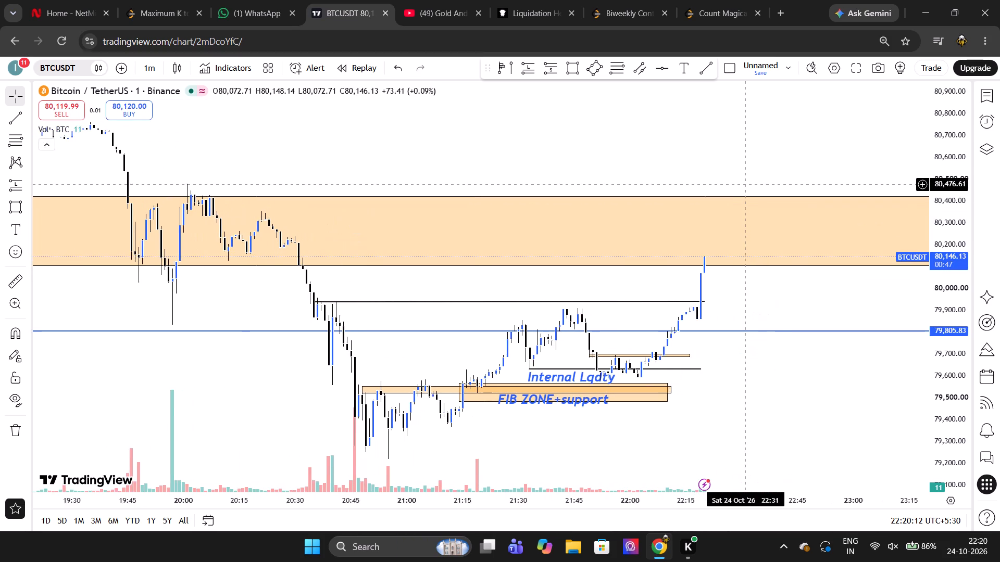
pyautogui.scroll(-1, 745, 184)
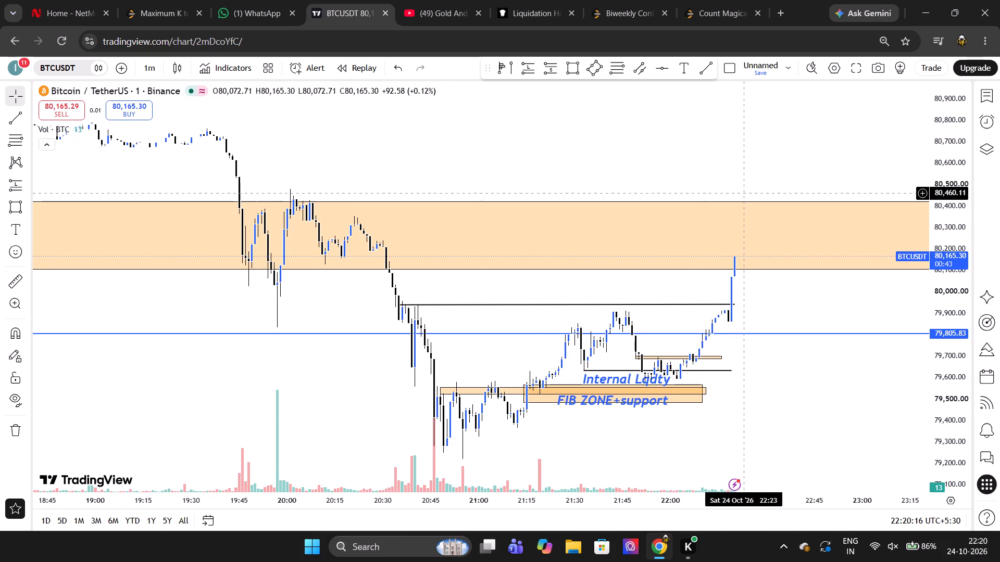
pyautogui.press('5')
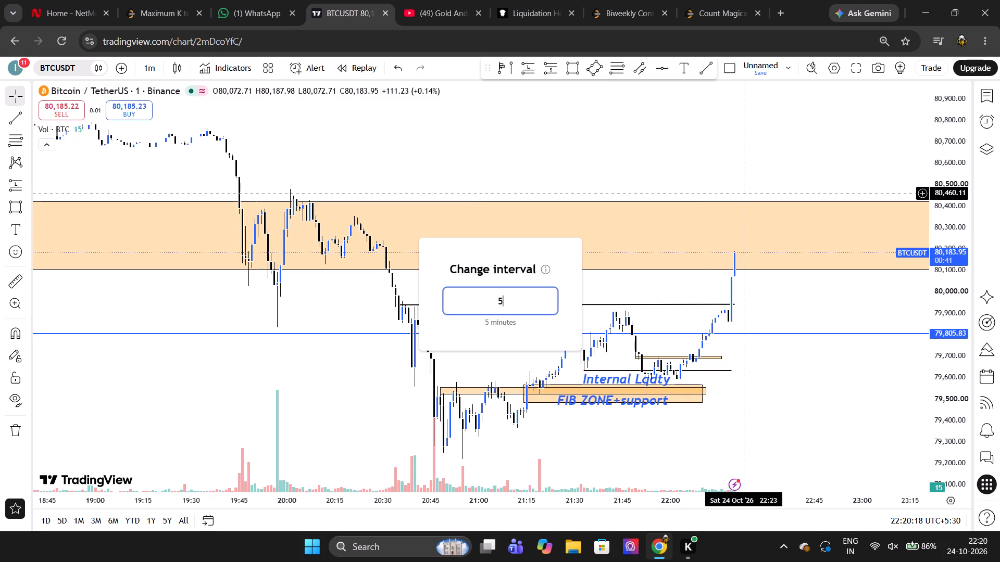
pyautogui.press('Return')
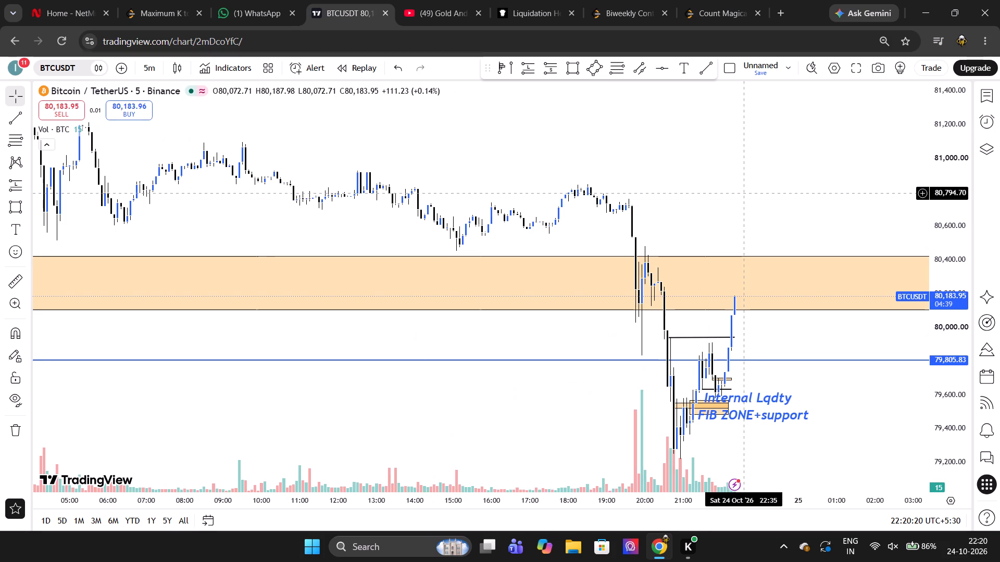
# Examine the 5-minute price action around the upper supply zone and the earlier swing highs and sell-off.
pyautogui.scroll(4, 744, 193)
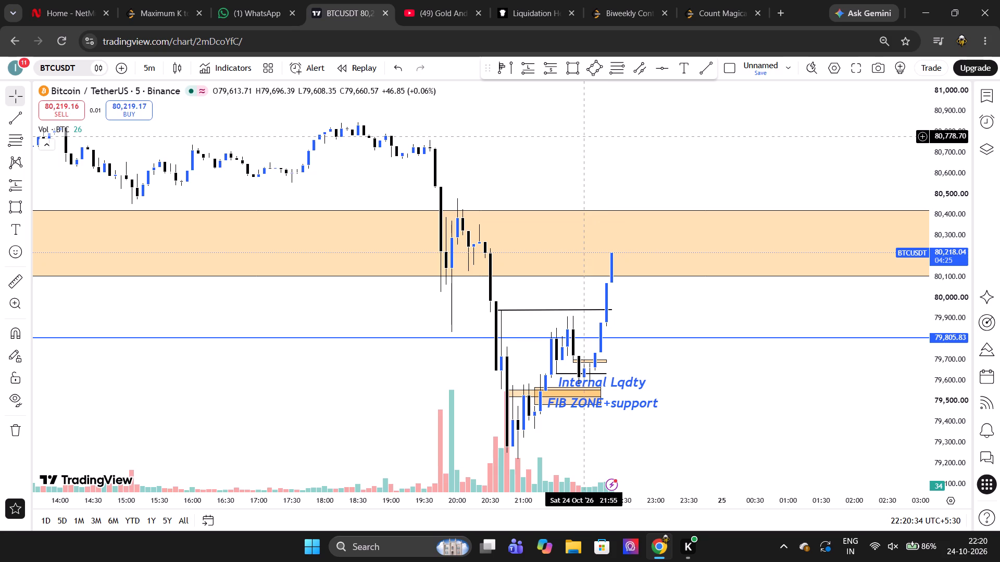
pyautogui.scroll(2, 585, 136)
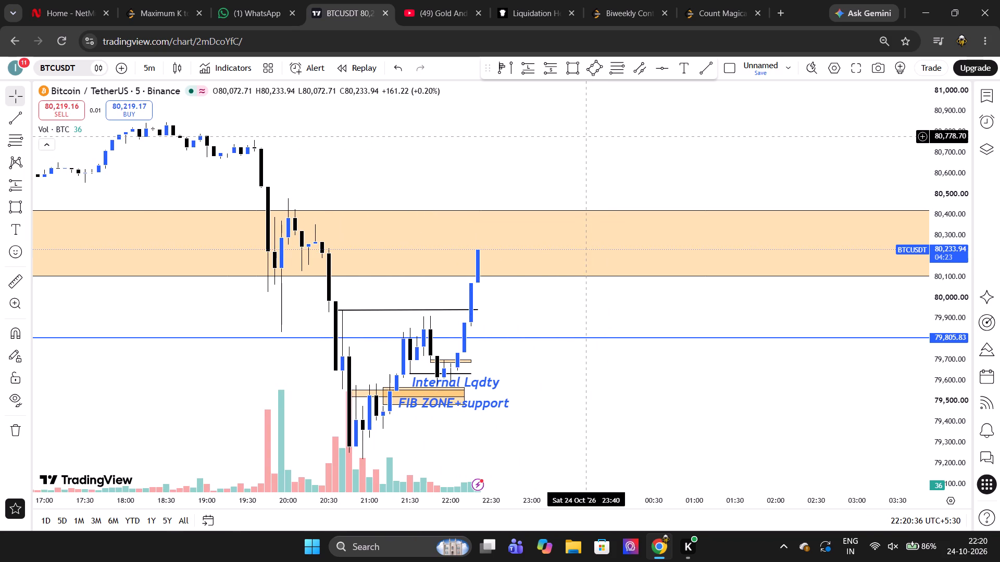
pyautogui.scroll(-1, 585, 136)
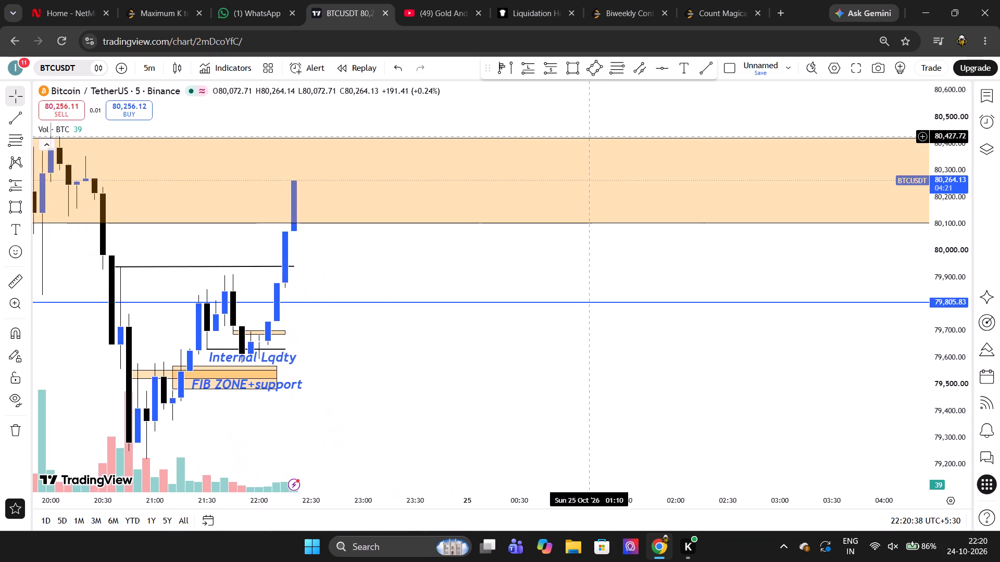
pyautogui.scroll(-1, 585, 136)
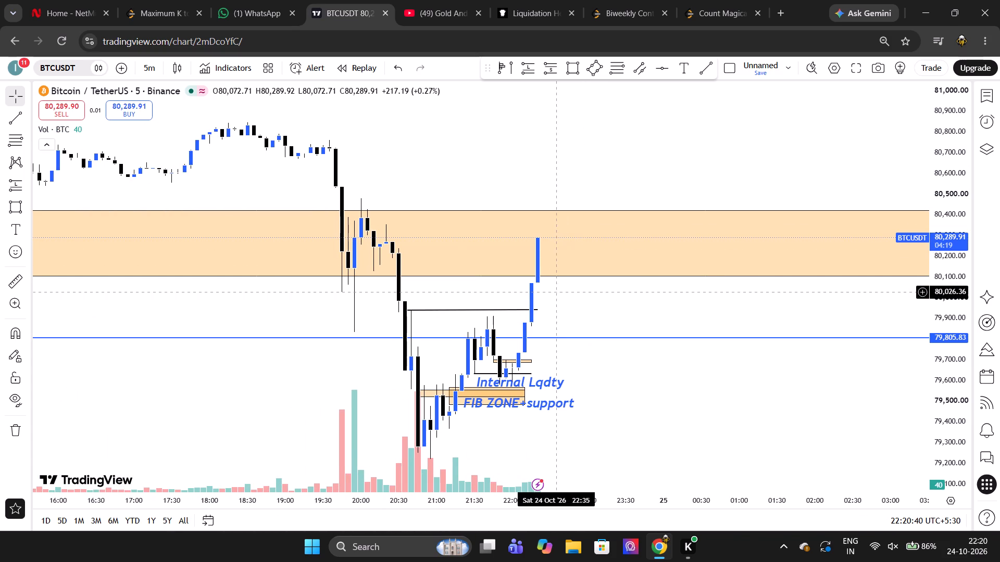
pyautogui.scroll(-1, 554, 292)
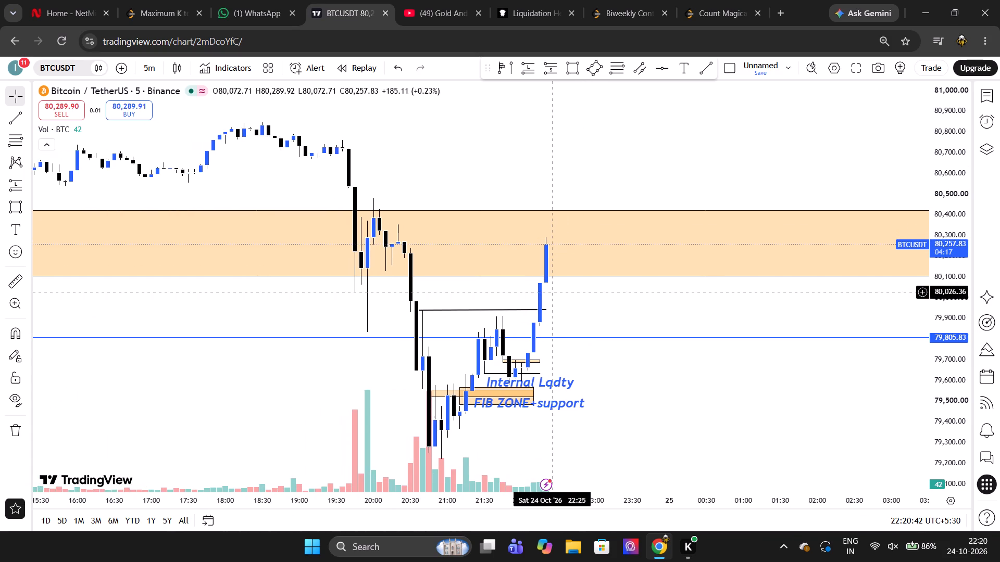
pyautogui.scroll(-1, 554, 292)
pyautogui.scroll(-2, 411, 287)
pyautogui.hscroll(-1, 411, 287)
pyautogui.scroll(-1, 411, 287)
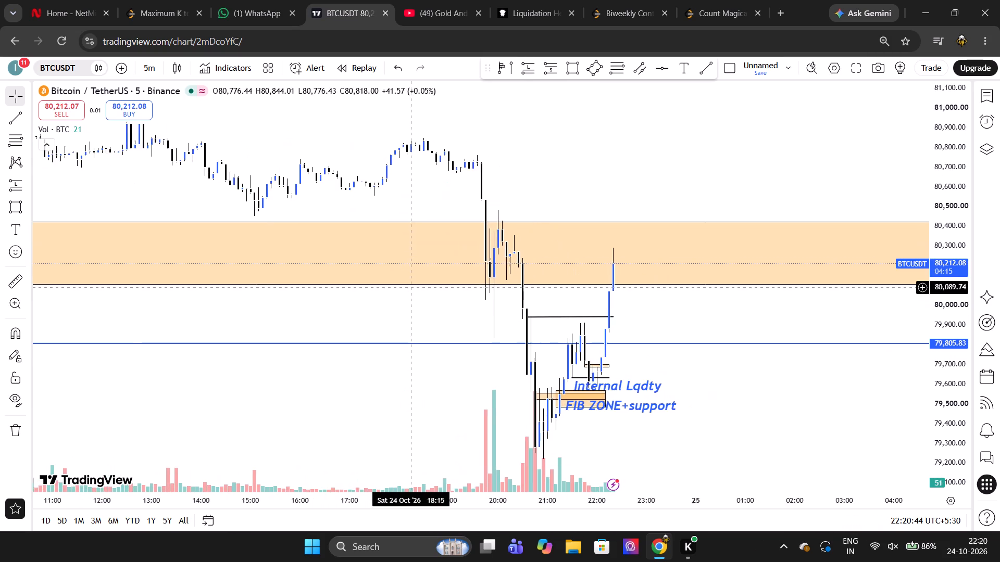
pyautogui.scroll(-1, 411, 287)
pyautogui.scroll(1, 411, 287)
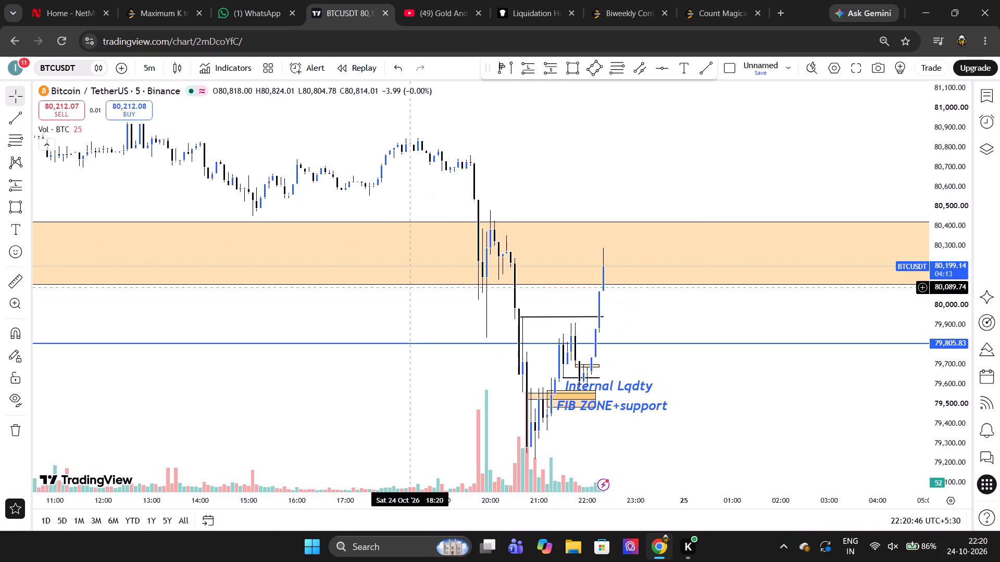
pyautogui.scroll(-2, 411, 287)
pyautogui.scroll(2, 411, 287)
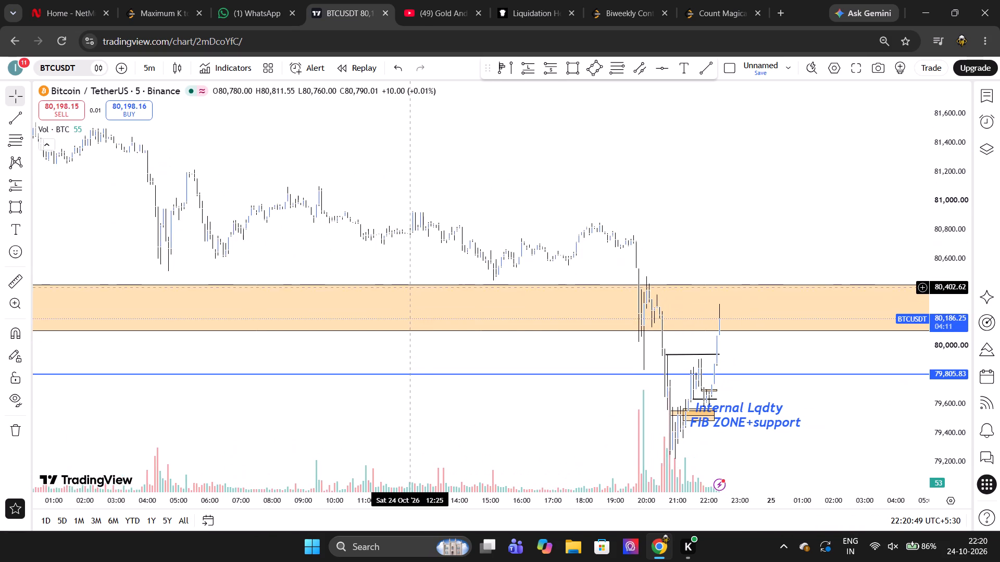
pyautogui.scroll(1, 411, 287)
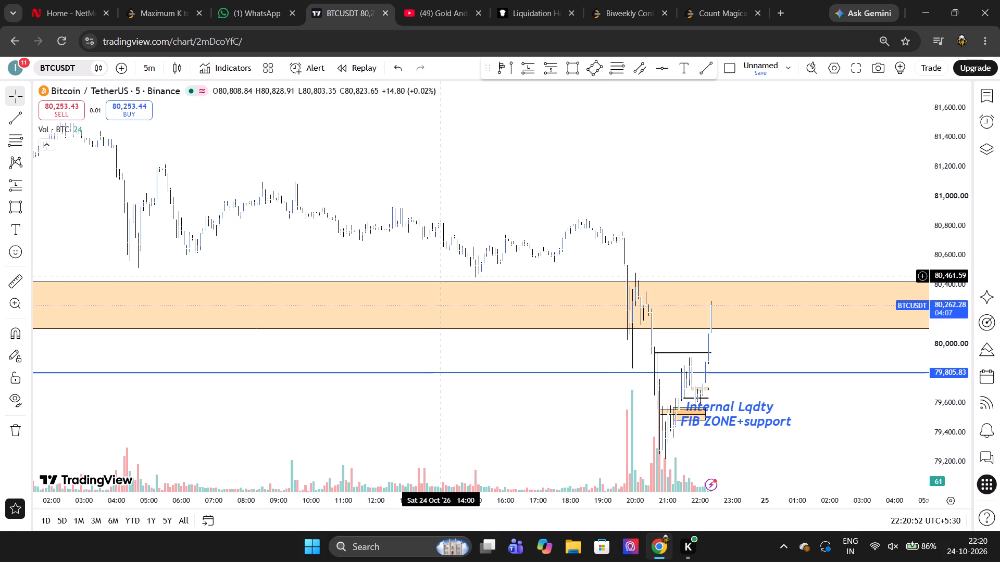
pyautogui.scroll(2, 441, 276)
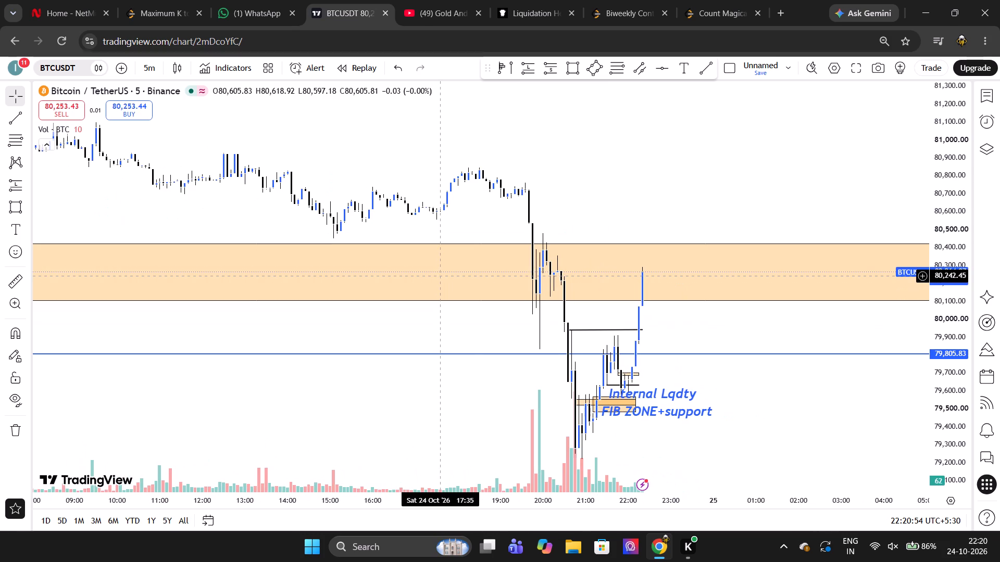
pyautogui.scroll(1, 441, 276)
# Draw a horizontal trend line at about 80,480 from the 20:00 swing high to about 01:50 on 25 Oct.
pyautogui.click(3, 123)
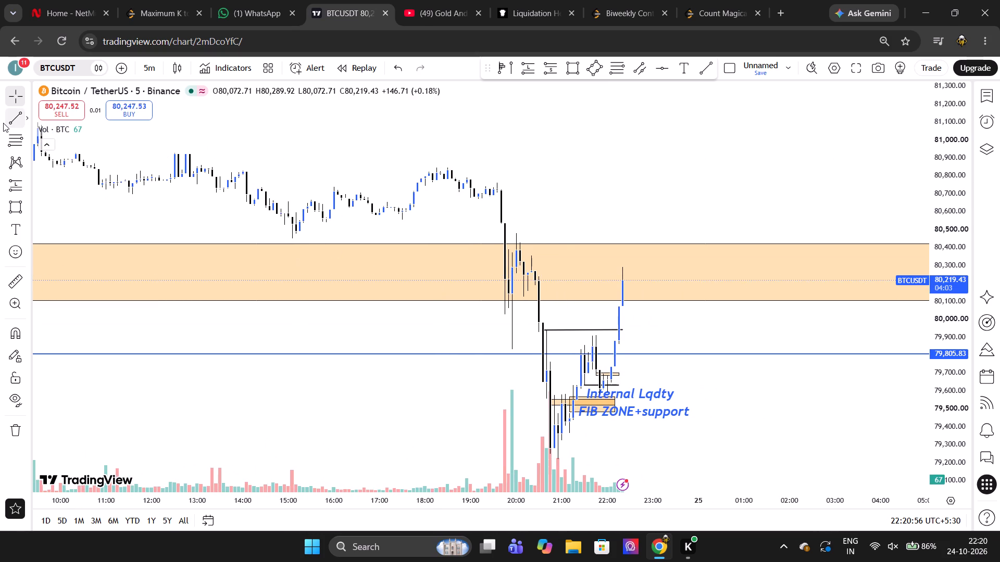
pyautogui.click(517, 233)
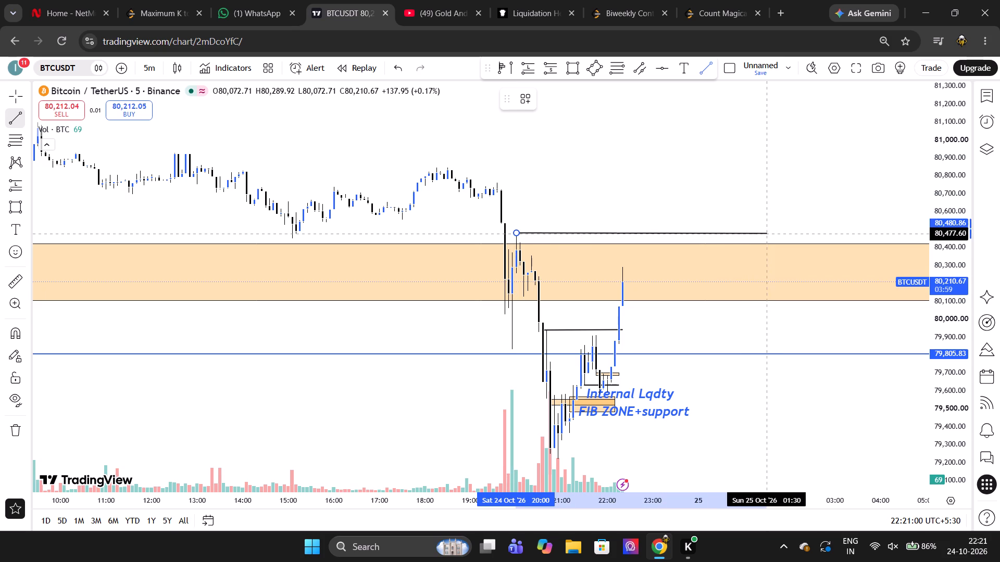
pyautogui.moveTo(783, 233); pyautogui.dragTo(758, 217)
pyautogui.click(758, 217)
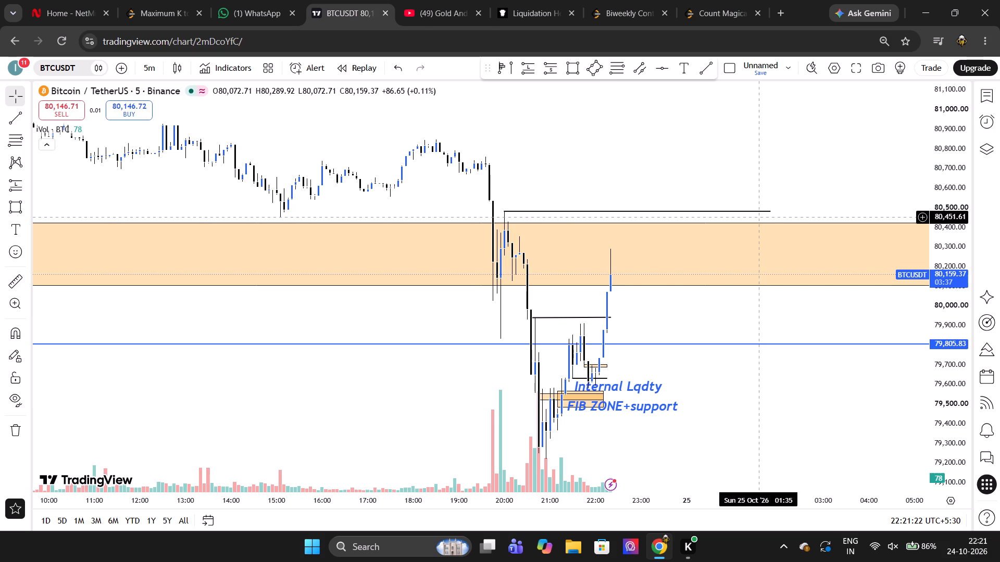
# Draw a rectangle zone from about 80,250 up to the new 80,480 line, spanning about 20:10 to 02:35.
pyautogui.scroll(2, 758, 217)
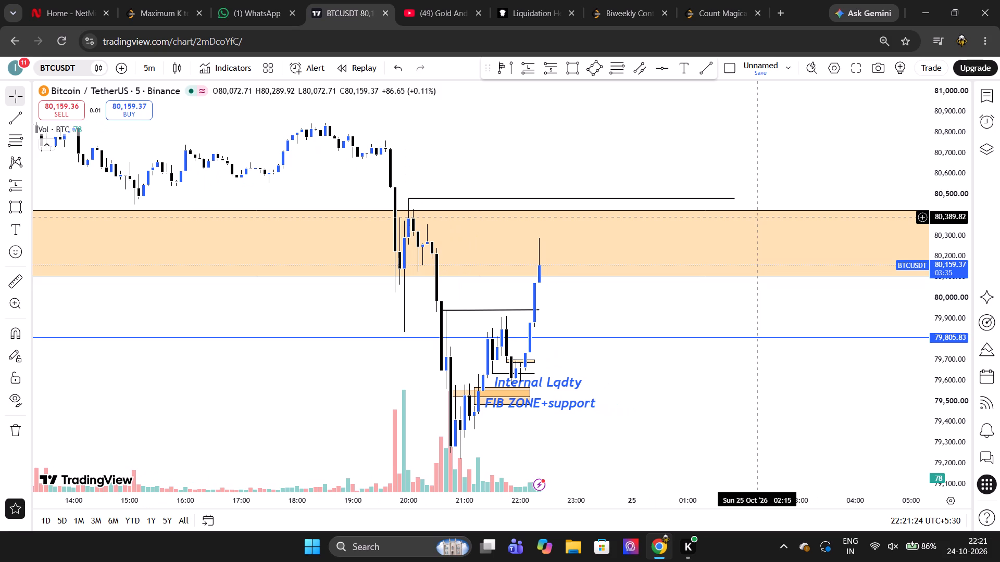
pyautogui.scroll(1, 758, 217)
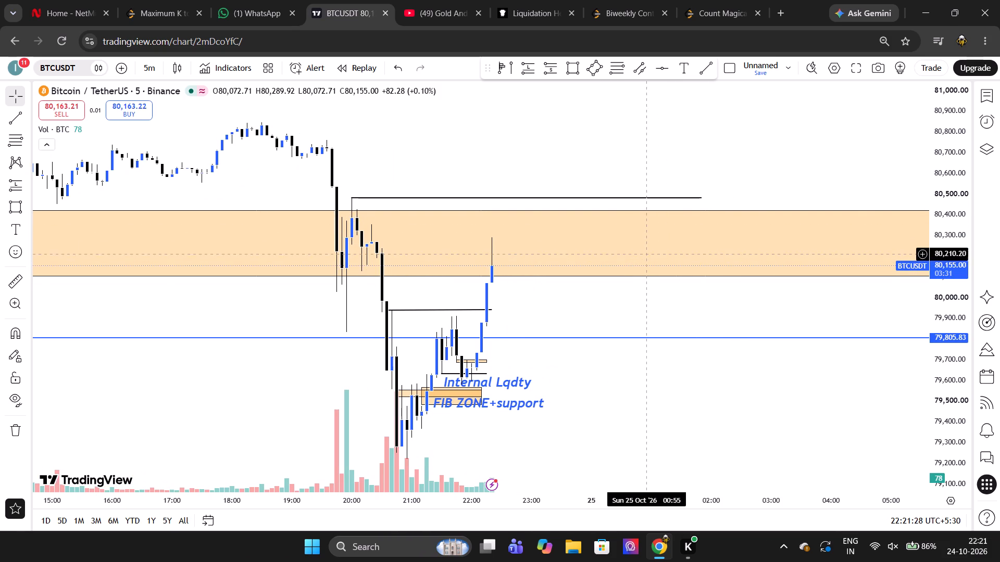
pyautogui.click(14, 206)
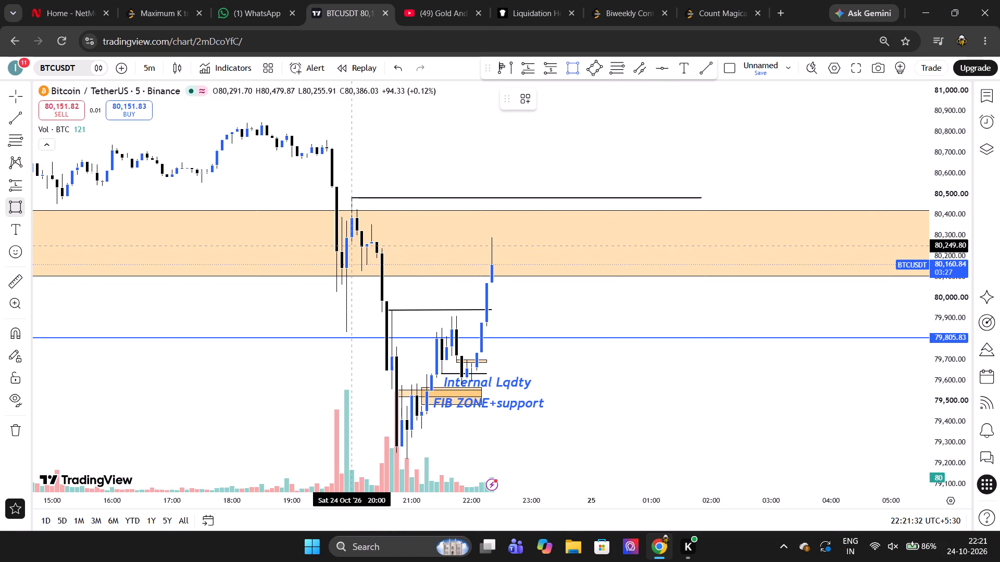
pyautogui.moveTo(359, 245); pyautogui.dragTo(741, 199)
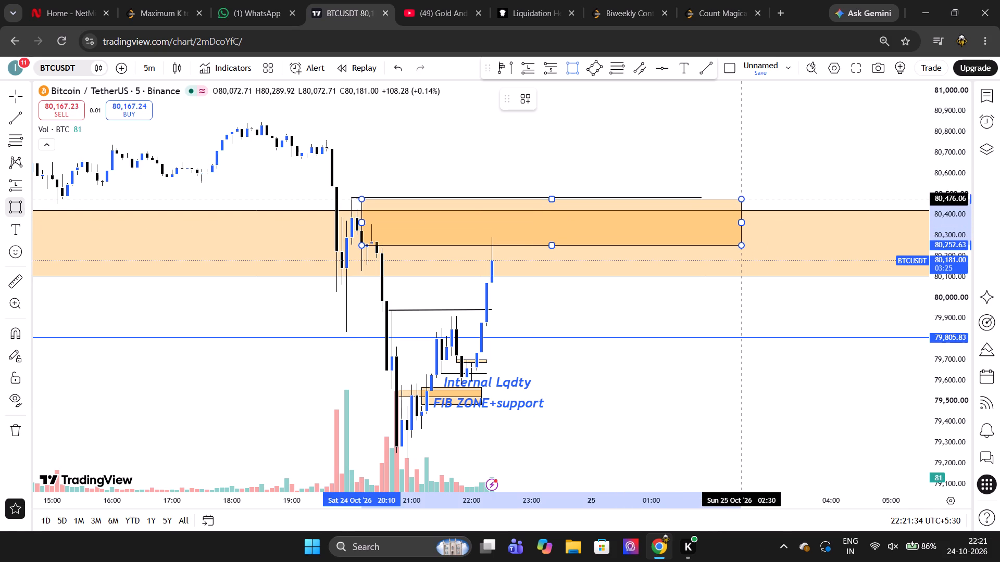
pyautogui.moveTo(741, 199); pyautogui.dragTo(746, 197)
pyautogui.moveTo(746, 197); pyautogui.dragTo(613, 145)
pyautogui.click(613, 145)
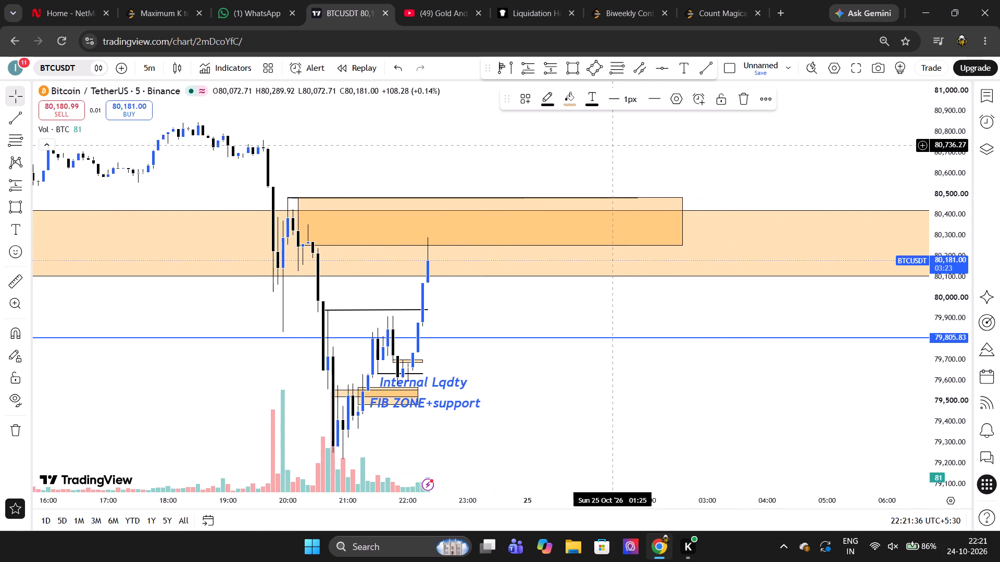
# Delete the old full-width supply zone between about 80,100 and 80,420.
pyautogui.scroll(-1, 613, 145)
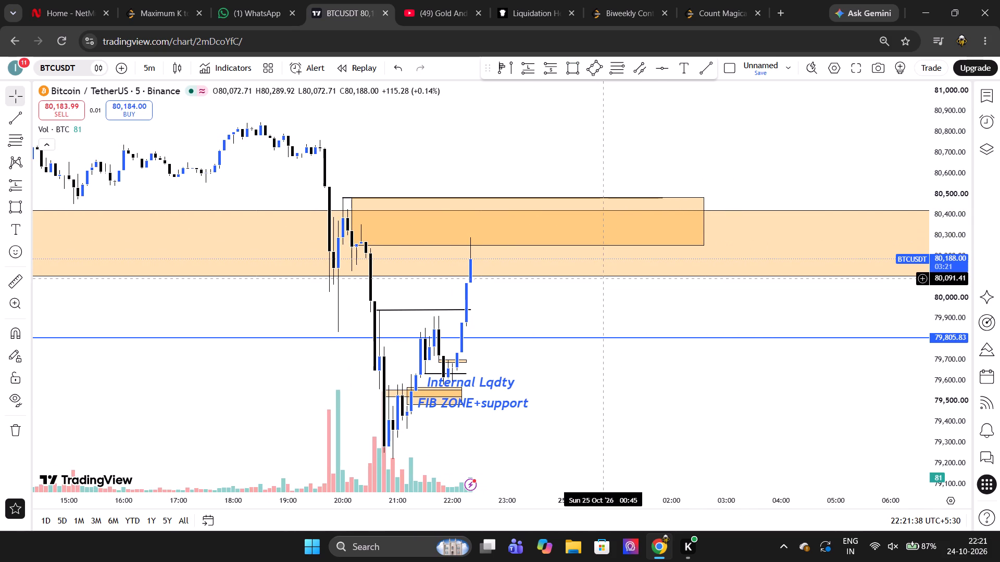
pyautogui.click(603, 279)
pyautogui.click(607, 276)
pyautogui.press('Delete')
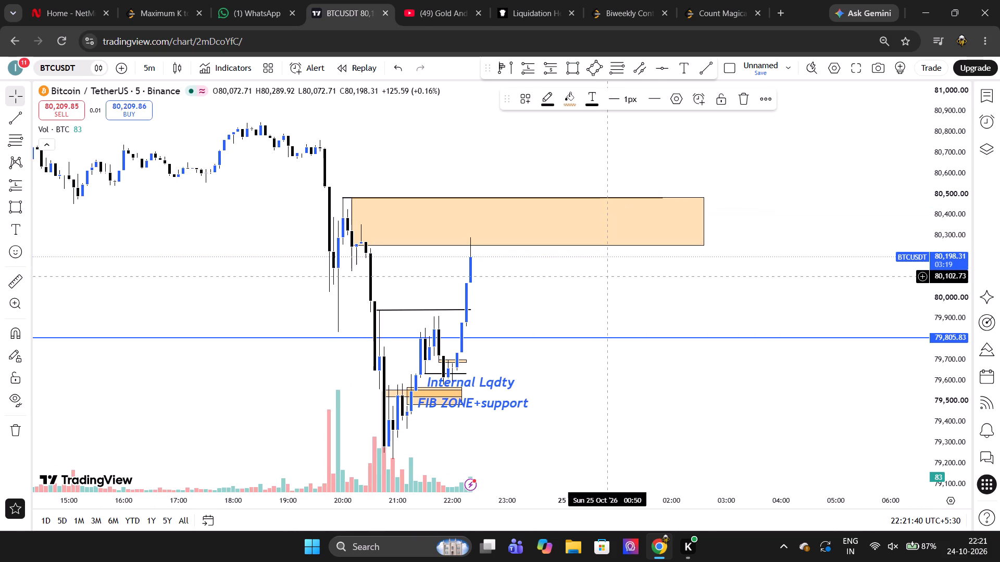
# Switch the BTCUSDT chart to the 3-minute interval.
pyautogui.scroll(-1, 607, 276)
pyautogui.press('3')
pyautogui.press('Return')
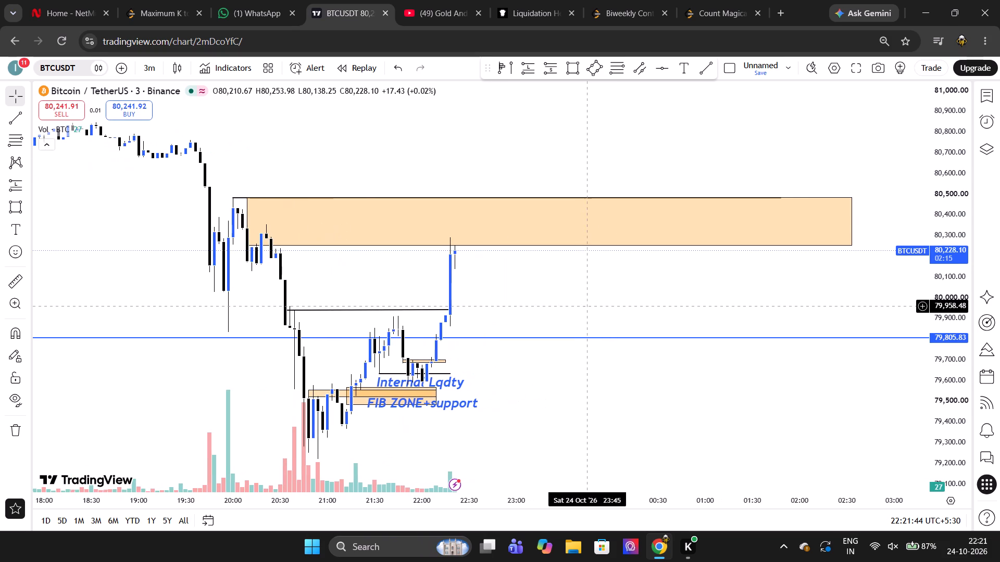
# Measure the distance from the current price near 80,205 to about 80,490 above the new supply zone, and clear the measurement.
pyautogui.click(15, 285)
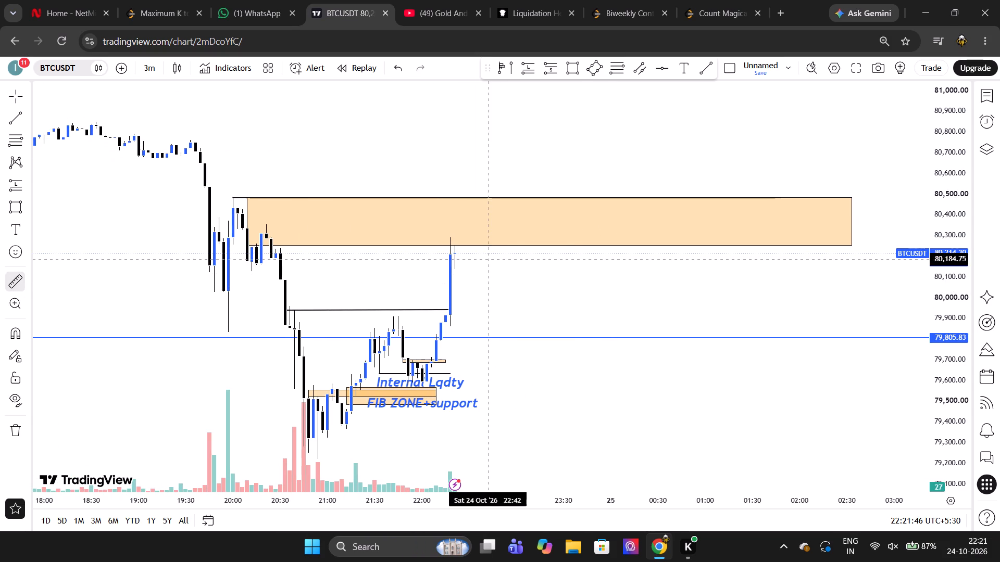
pyautogui.moveTo(482, 256); pyautogui.dragTo(482, 196)
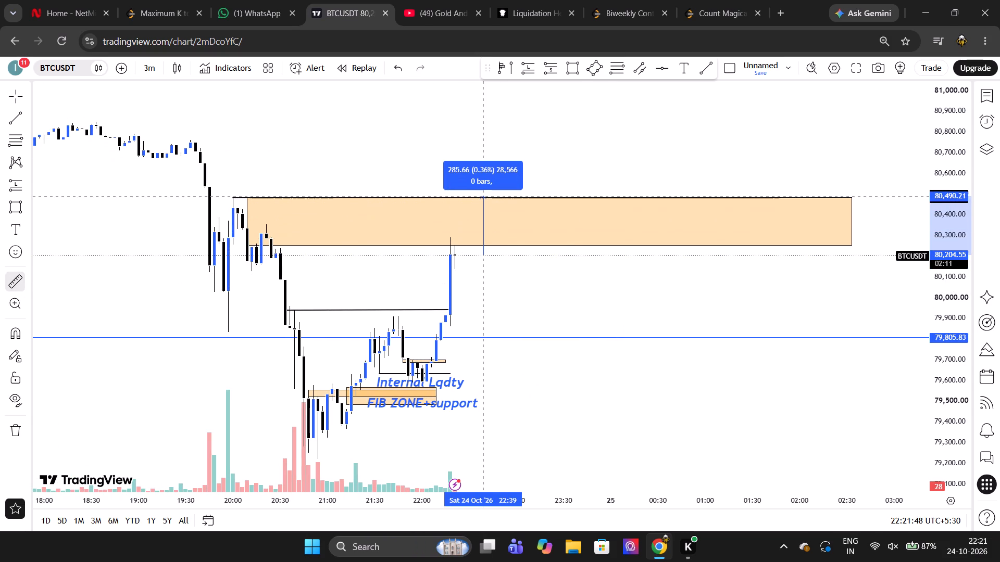
pyautogui.moveTo(482, 196); pyautogui.dragTo(478, 191)
pyautogui.doubleClick(478, 191)
pyautogui.scroll(1, 478, 191)
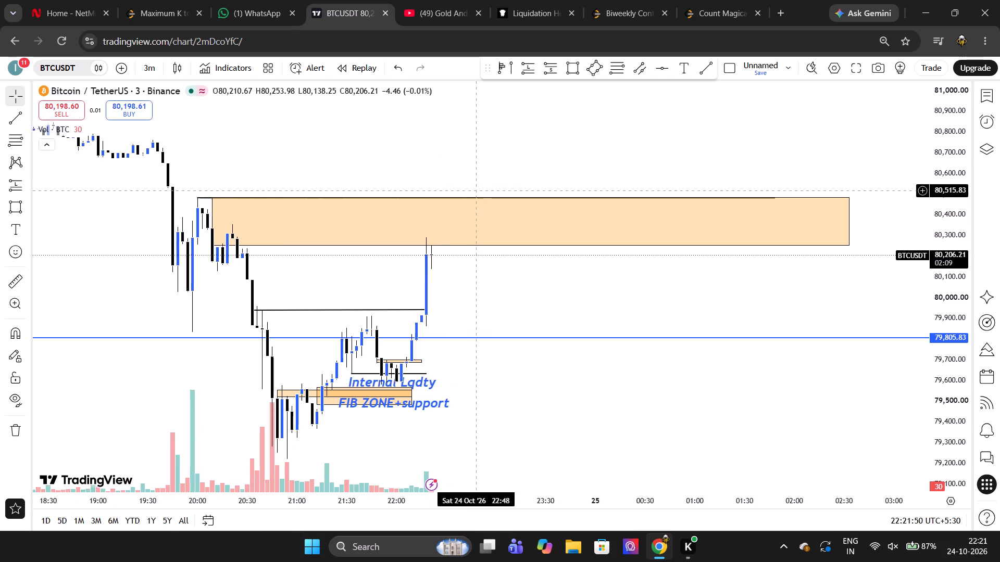
# Switch the BTCUSDT chart to the 5-minute interval.
pyautogui.scroll(1, 478, 191)
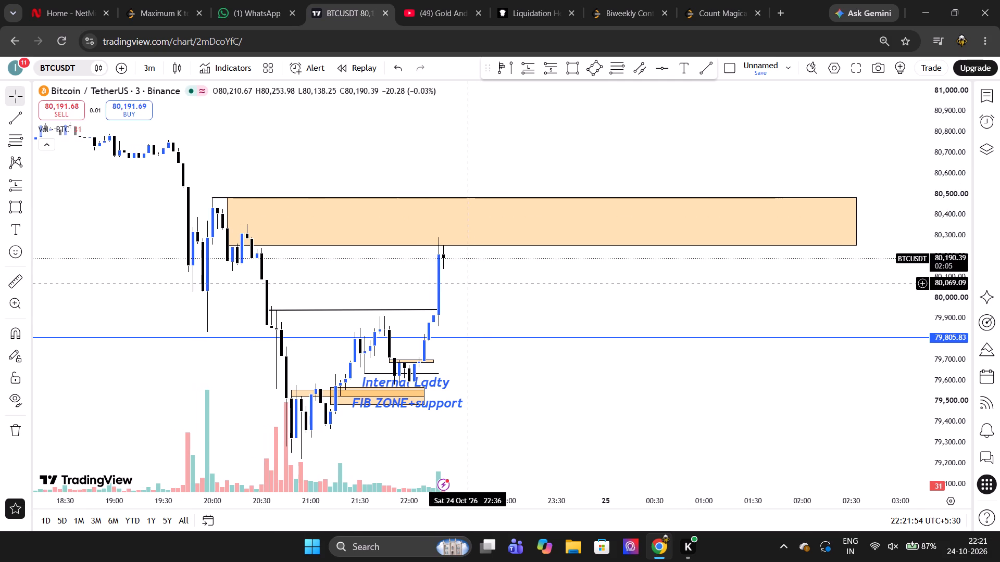
pyautogui.press('5')
pyautogui.press('Return')
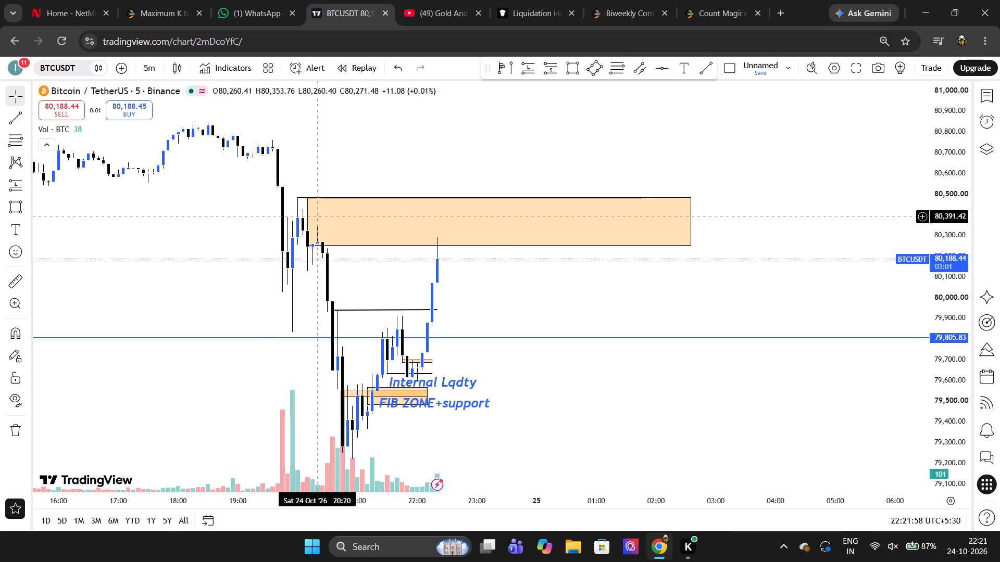
# Extend the supply zone's start edge back to about 20:00 so it lines up with the start of the 80,480 line.
pyautogui.moveTo(310, 220); pyautogui.dragTo(298, 220)
pyautogui.click(505, 321)
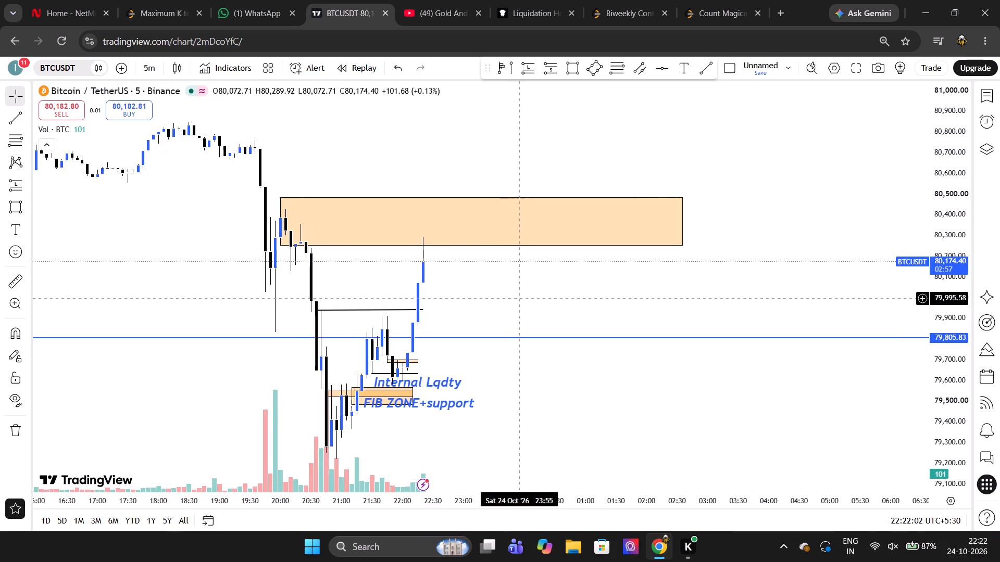
# Measure the price distance from about 80,196 at the latest candle to about 80,505 above the supply zone, and clear the measurement.
pyautogui.scroll(-1, 518, 299)
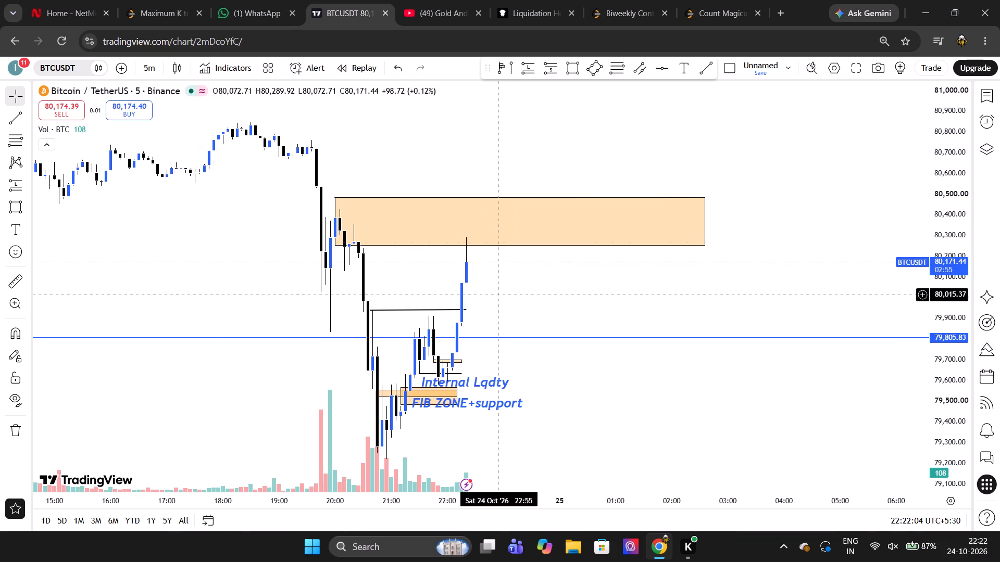
pyautogui.click(13, 272)
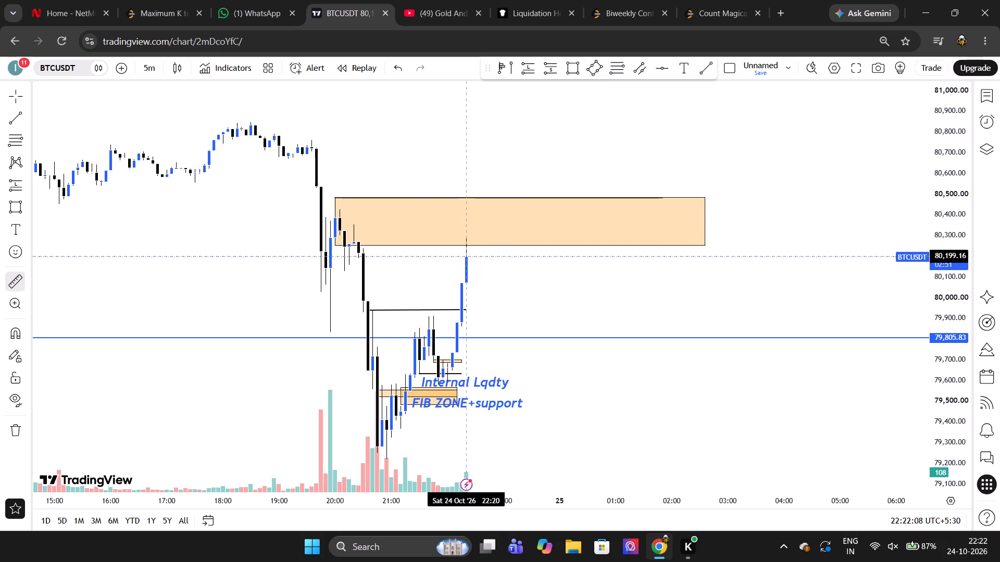
pyautogui.moveTo(469, 257); pyautogui.dragTo(511, 193)
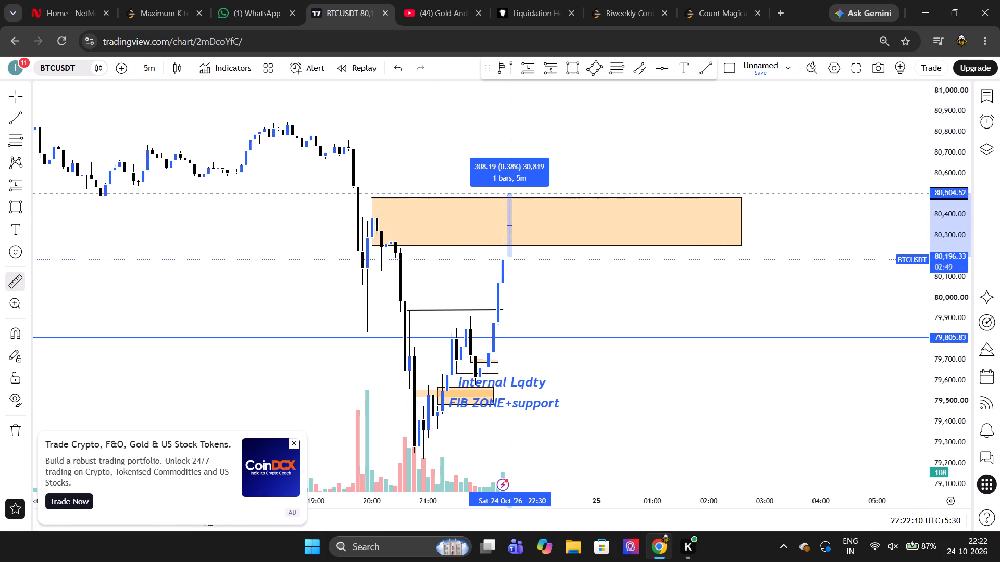
pyautogui.doubleClick(511, 193)
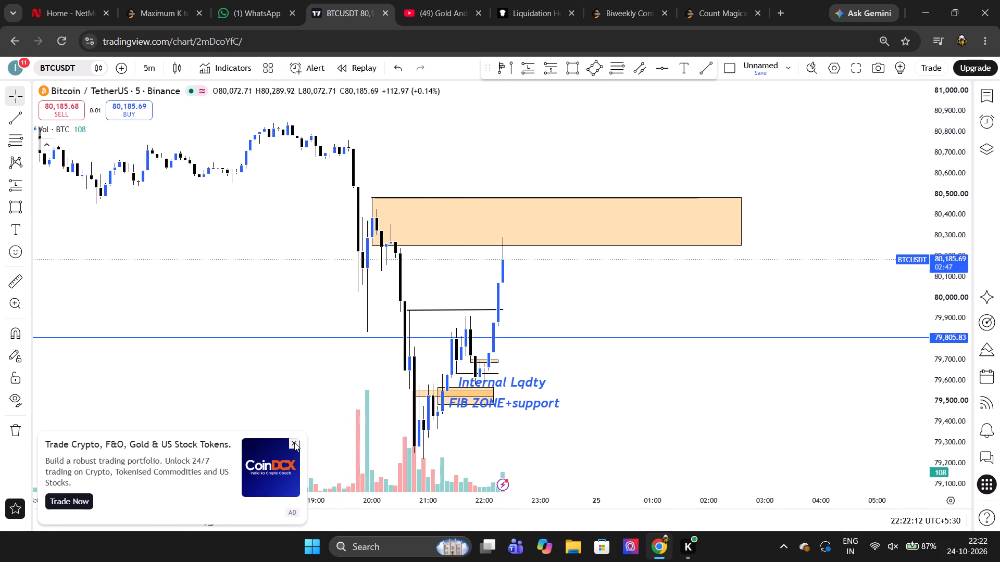
# Dismiss the advertisement covering part of the chart.
pyautogui.click(294, 443)
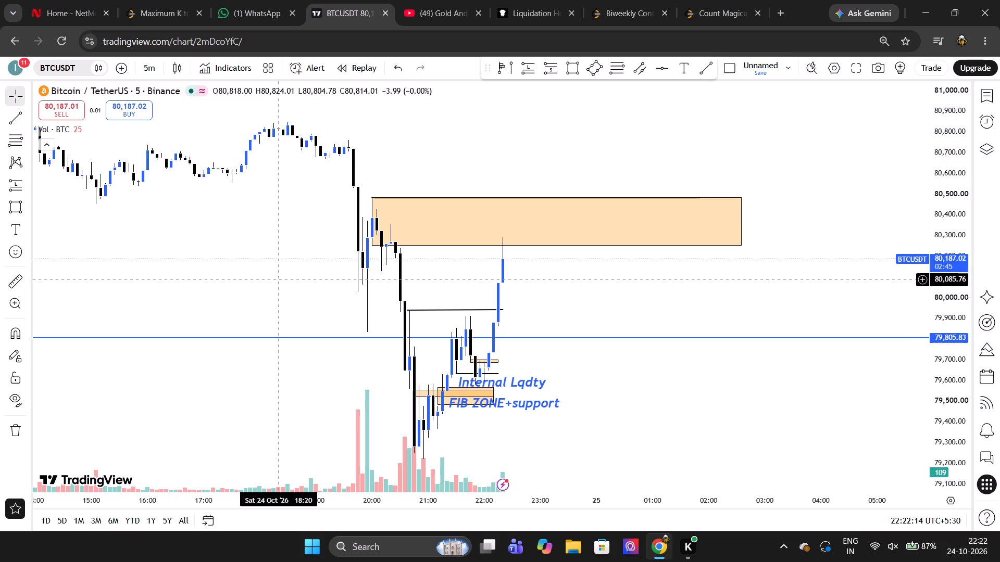
# Switch the BTCUSDT chart to the 1-minute interval to examine the recent price action below the supply zone.
pyautogui.hscroll(-1, 270, 274)
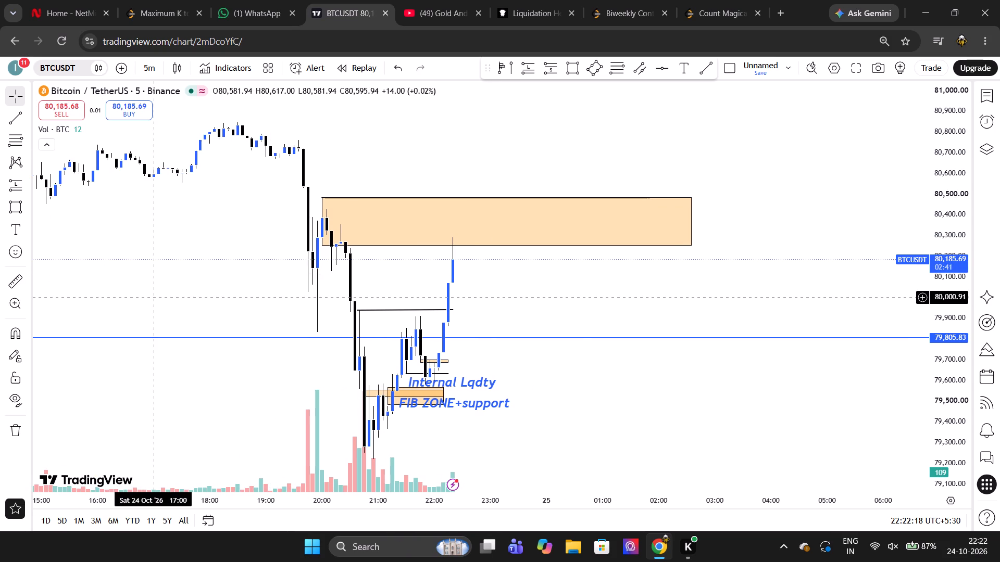
pyautogui.press('1')
pyautogui.press('Return')
pyautogui.scroll(-3, 155, 298)
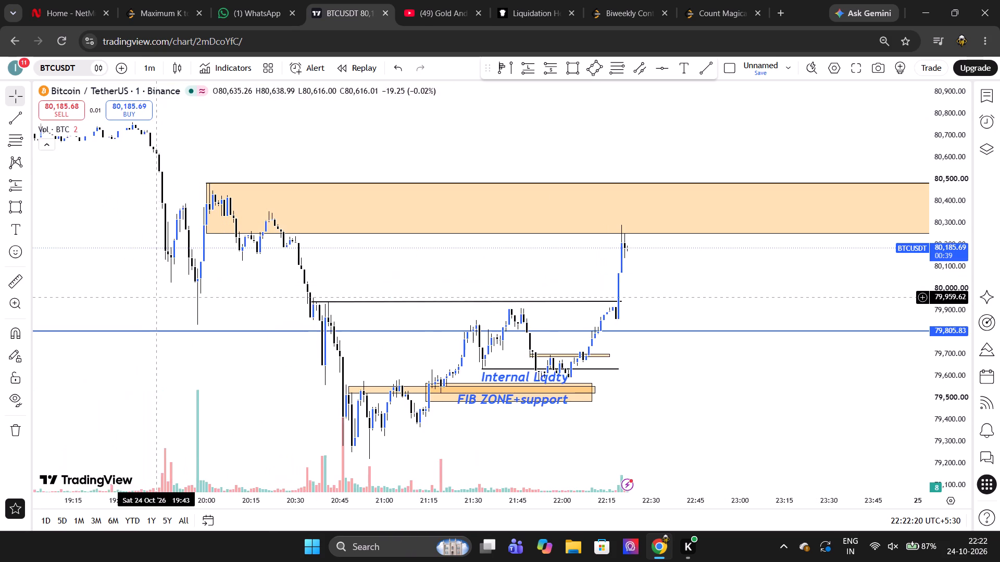
pyautogui.scroll(2, 155, 298)
pyautogui.scroll(-1, 194, 290)
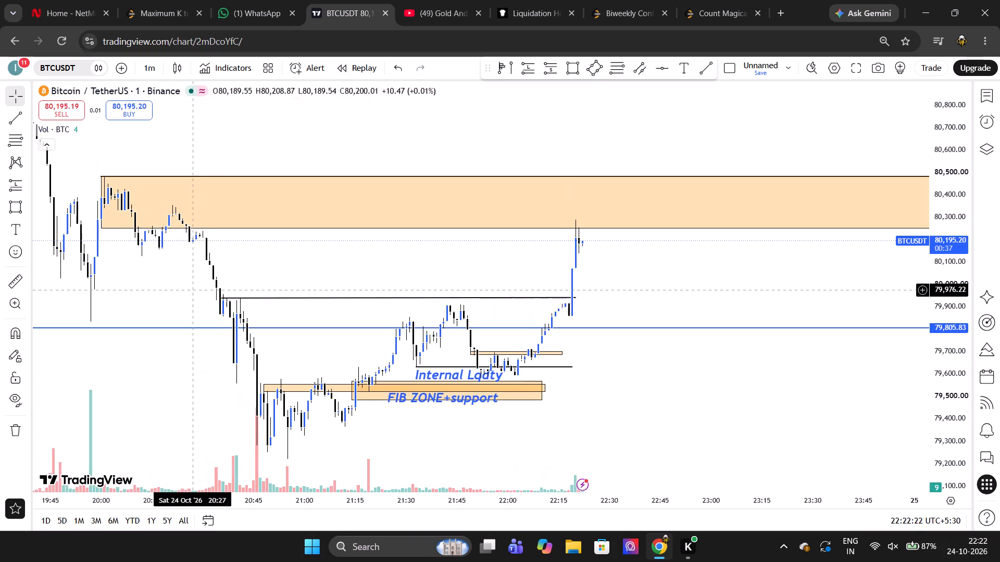
pyautogui.hscroll(-1, 194, 290)
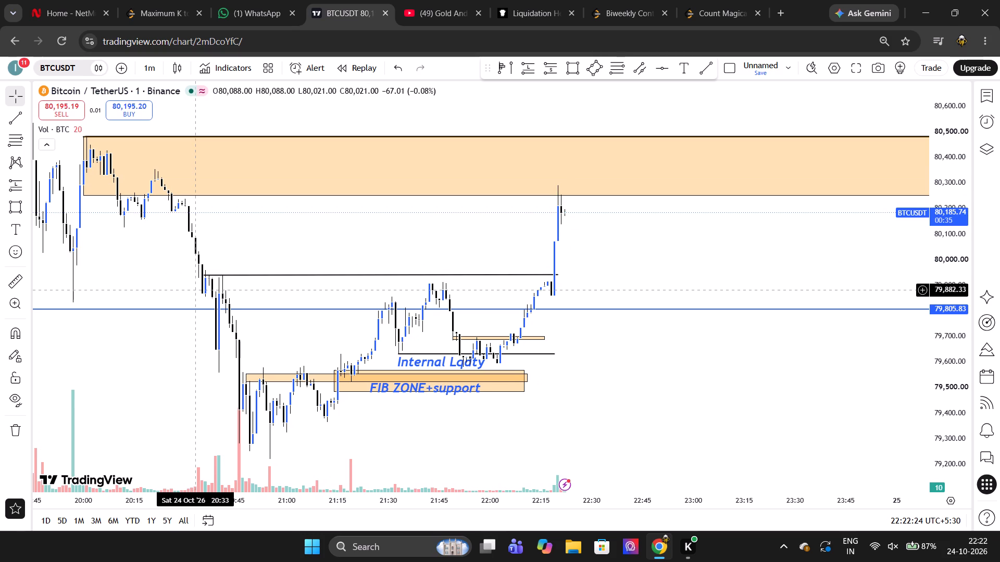
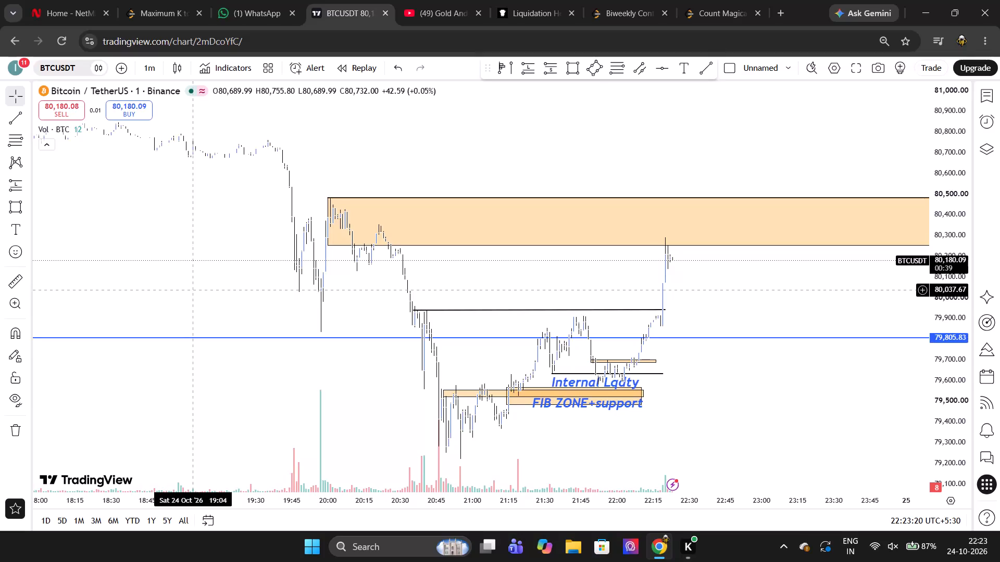
# Measure the price distance from about 80,179 at the latest candle to about 80,493 just above the supply zone, and clear the measurement.
pyautogui.hscroll(-1, 167, 298)
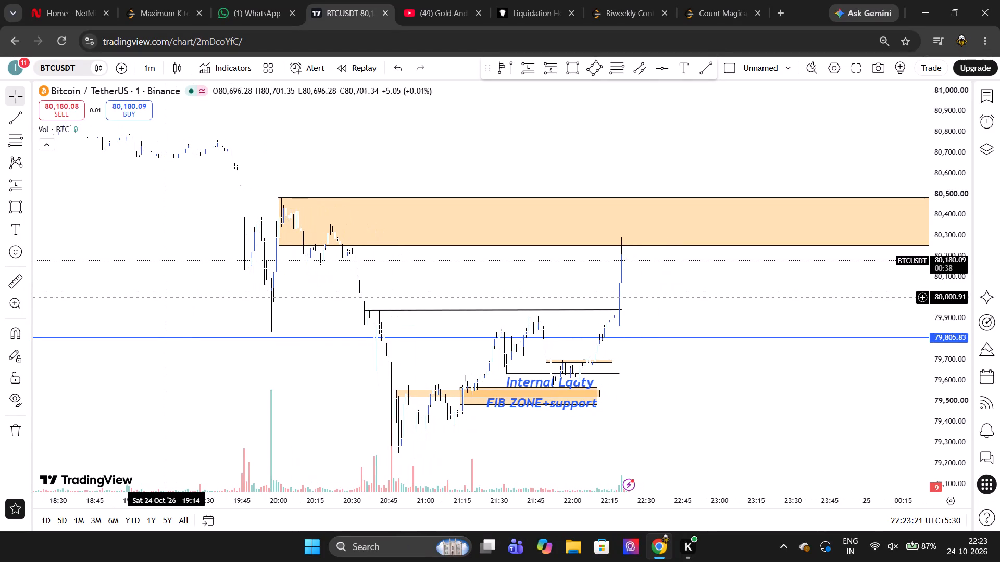
pyautogui.hscroll(-1, 167, 298)
pyautogui.click(24, 284)
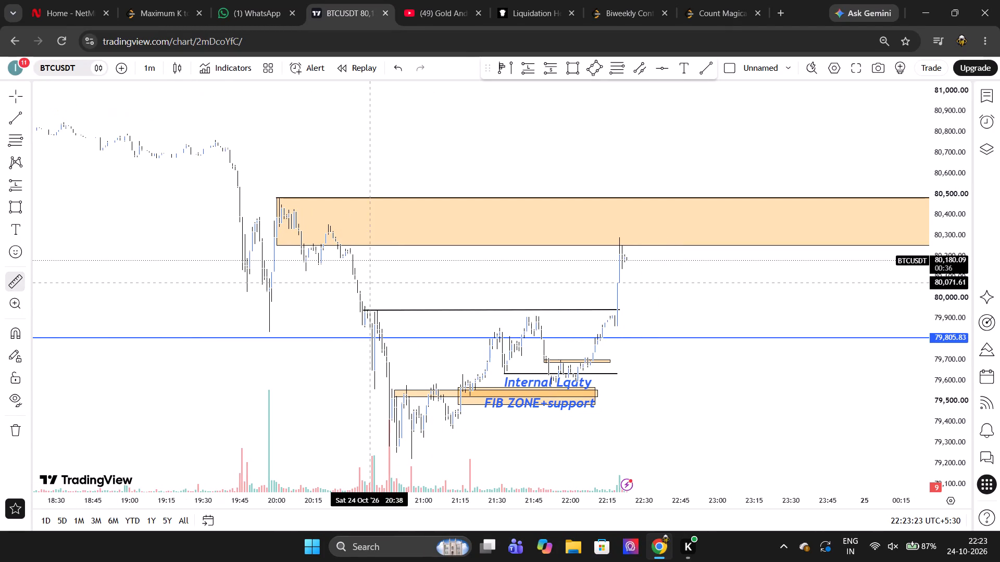
pyautogui.moveTo(644, 261); pyautogui.dragTo(649, 195)
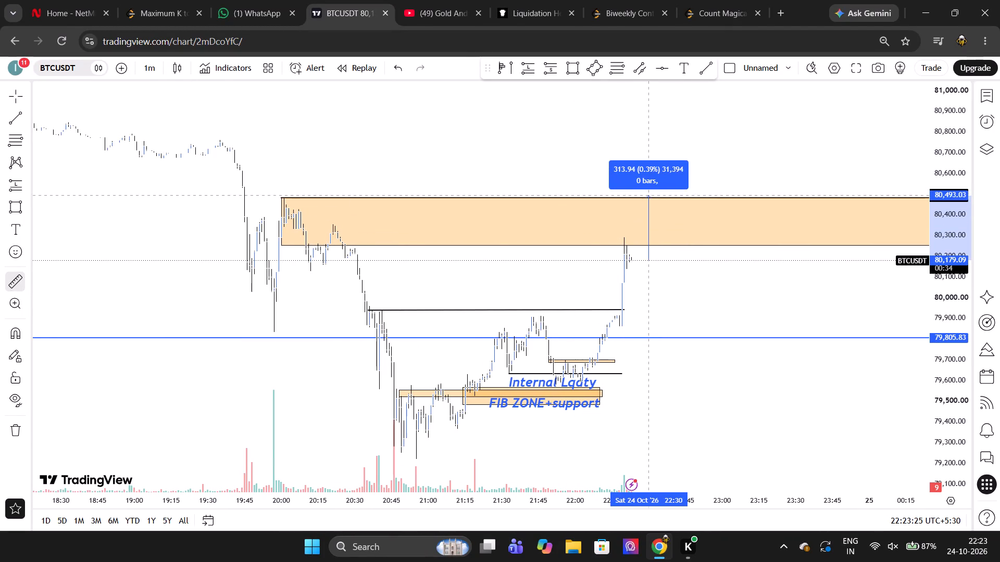
pyautogui.moveTo(649, 195); pyautogui.dragTo(649, 193)
pyautogui.doubleClick(649, 193)
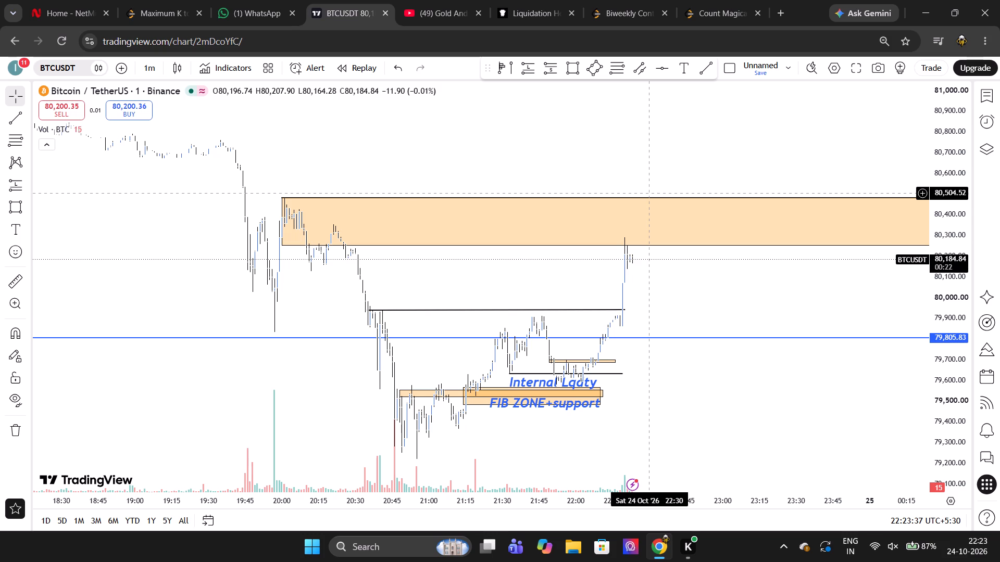
# Place a short position on the latest candles, starting at 22:21 with its entry at about 80,182.
pyautogui.scroll(2, 649, 193)
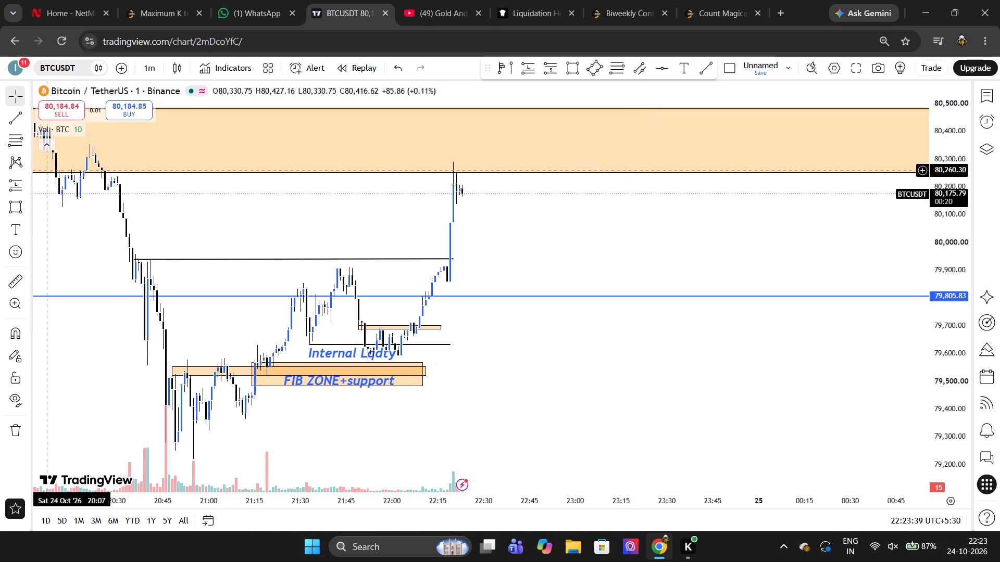
pyautogui.click(27, 178)
pyautogui.click(79, 221)
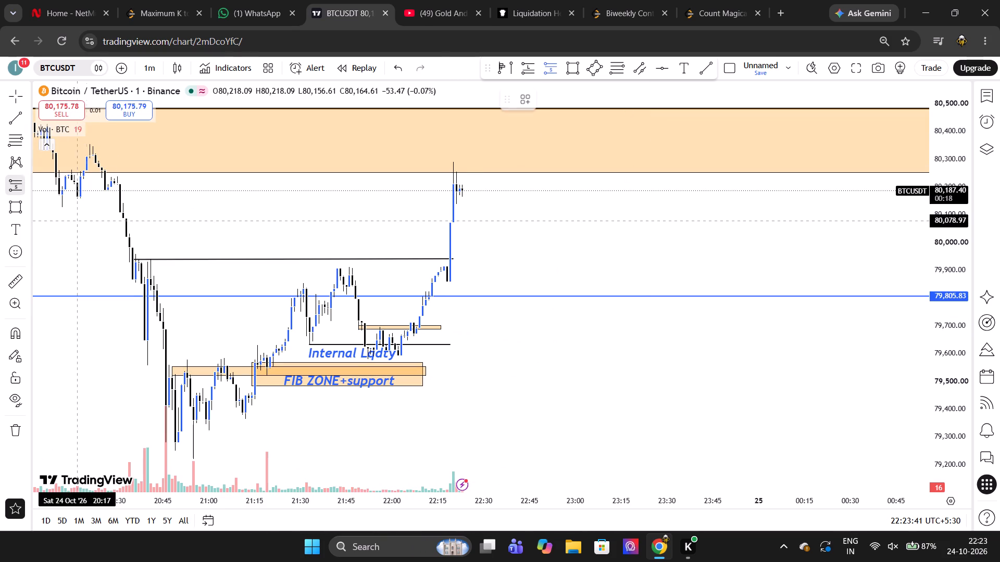
pyautogui.click(455, 192)
pyautogui.click(414, 214)
# Raise the short position's stop level to about 80,498, just above the supply zone's upper edge.
pyautogui.scroll(-1, 414, 214)
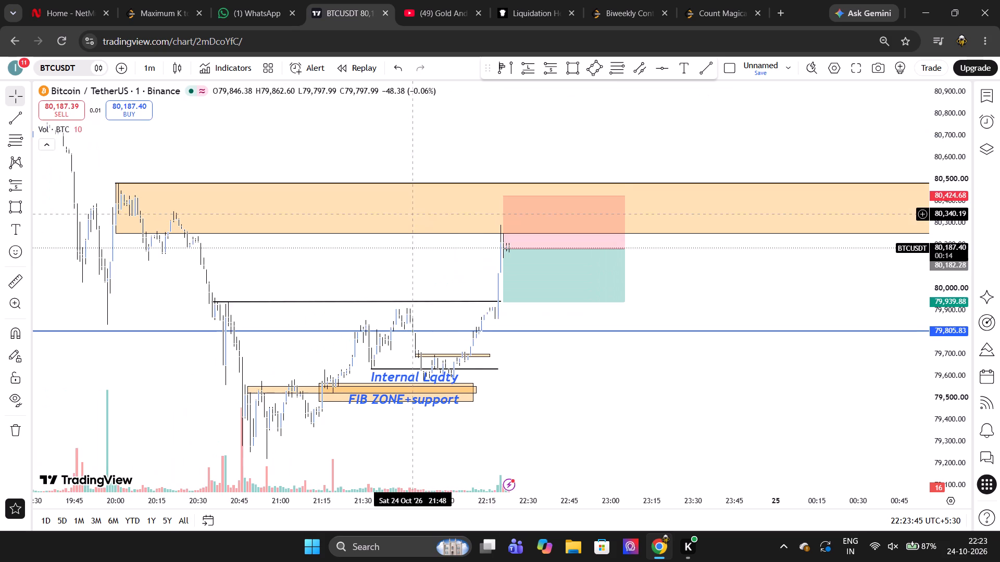
pyautogui.moveTo(501, 196); pyautogui.dragTo(486, 180)
pyautogui.click(547, 365)
# Extend the short position's target down to about 79,255, near the session lows, for a risk/reward ratio of about 2.94.
pyautogui.hscroll(-2, 547, 365)
pyautogui.scroll(-1, 547, 365)
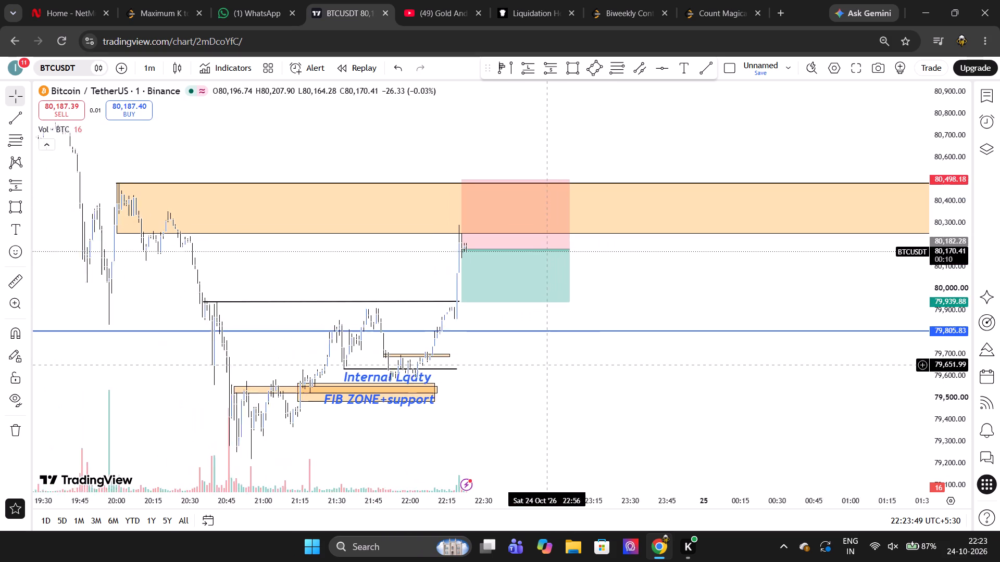
pyautogui.scroll(-1, 547, 365)
pyautogui.scroll(1, 547, 365)
pyautogui.hscroll(1, 547, 365)
pyautogui.scroll(1, 547, 365)
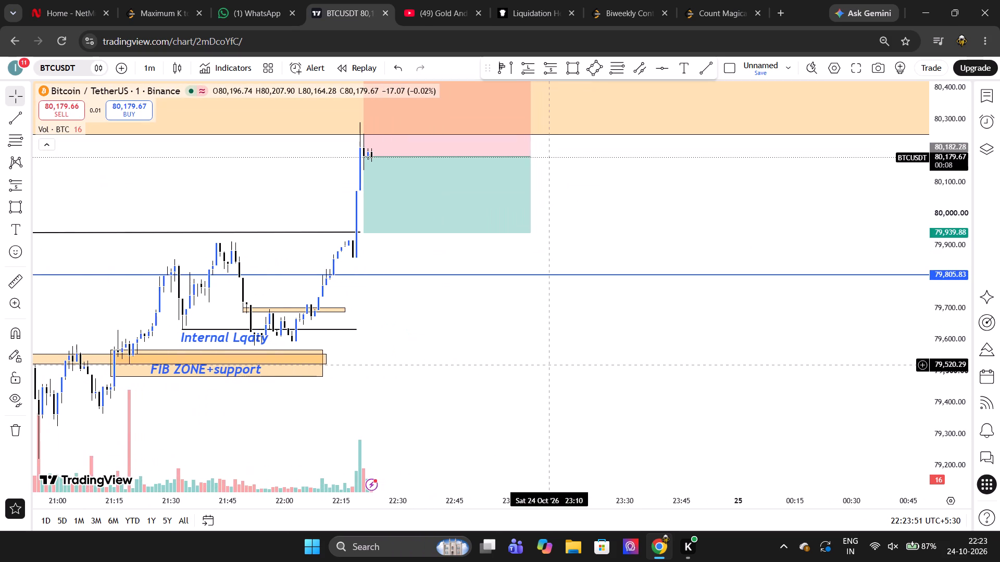
pyautogui.scroll(1, 547, 365)
pyautogui.scroll(-2, 476, 357)
pyautogui.scroll(1, 476, 357)
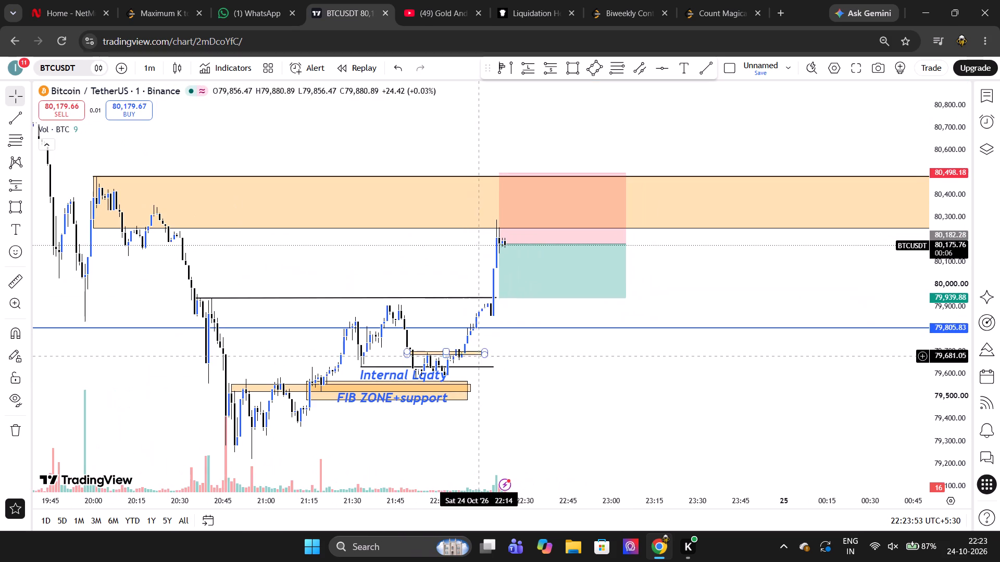
pyautogui.moveTo(501, 295); pyautogui.dragTo(508, 457)
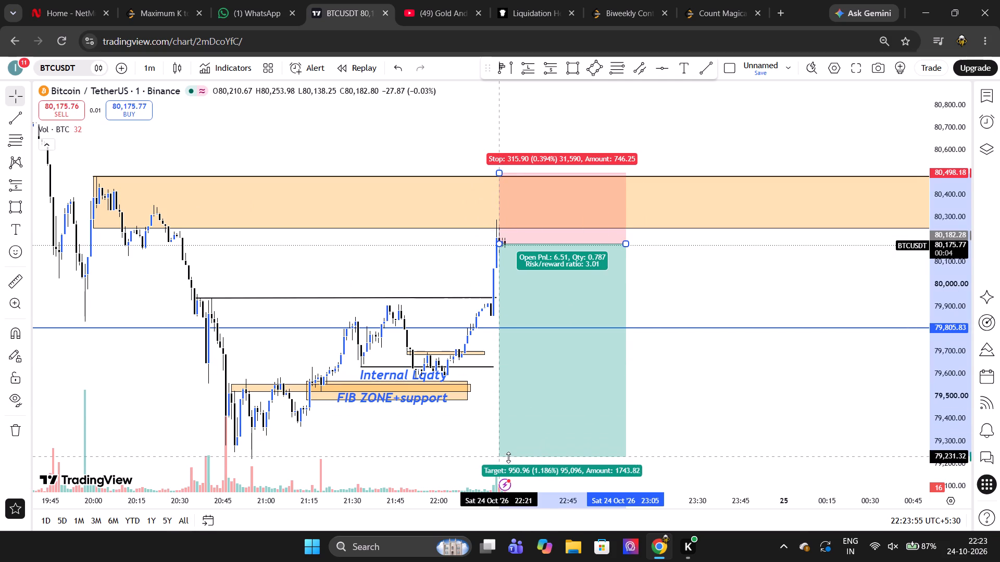
pyautogui.moveTo(508, 457); pyautogui.dragTo(490, 457)
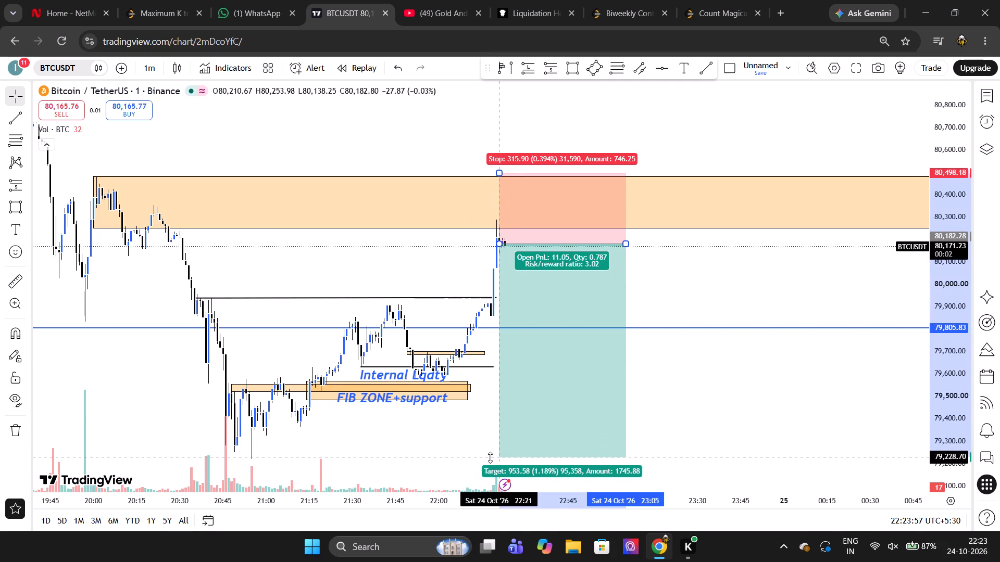
pyautogui.moveTo(490, 457); pyautogui.dragTo(483, 452)
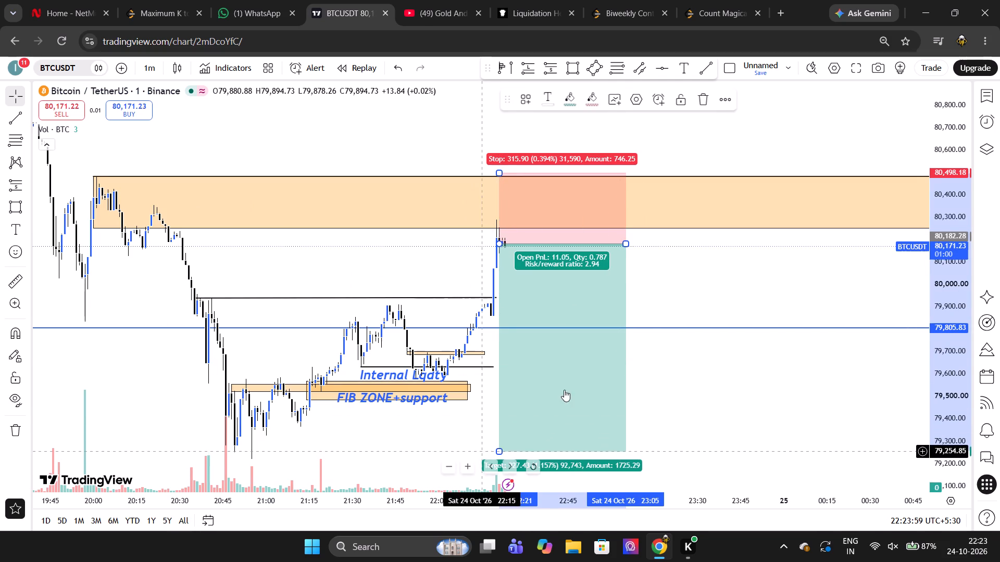
pyautogui.click(687, 277)
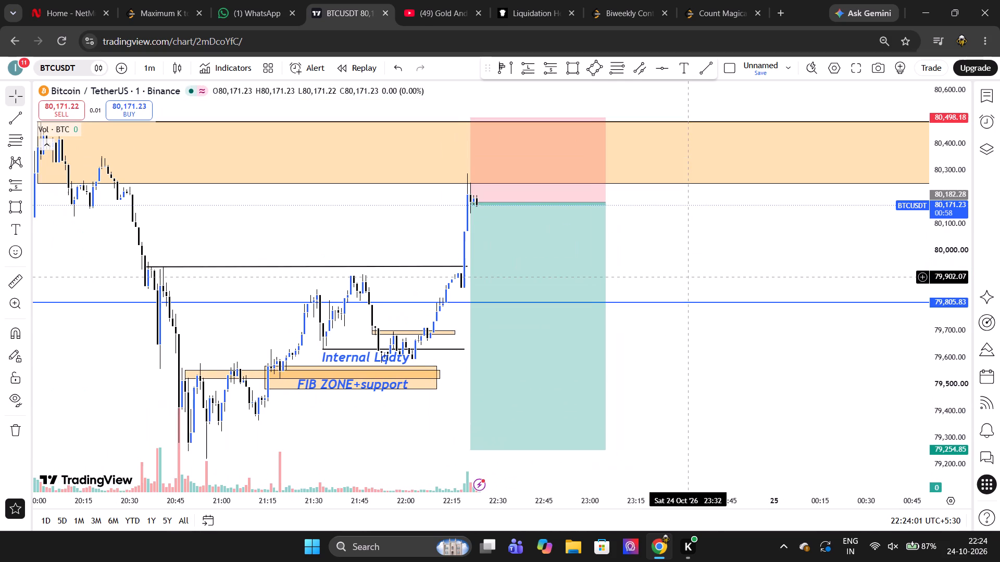
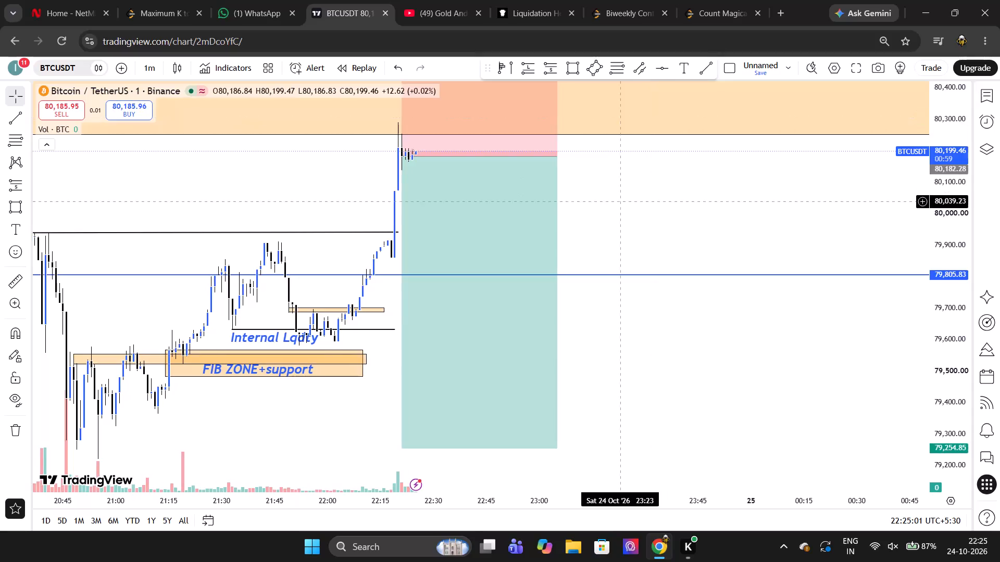
# Shorten the short position's time span so that it ends at about 23:00.
pyautogui.scroll(-1, 621, 201)
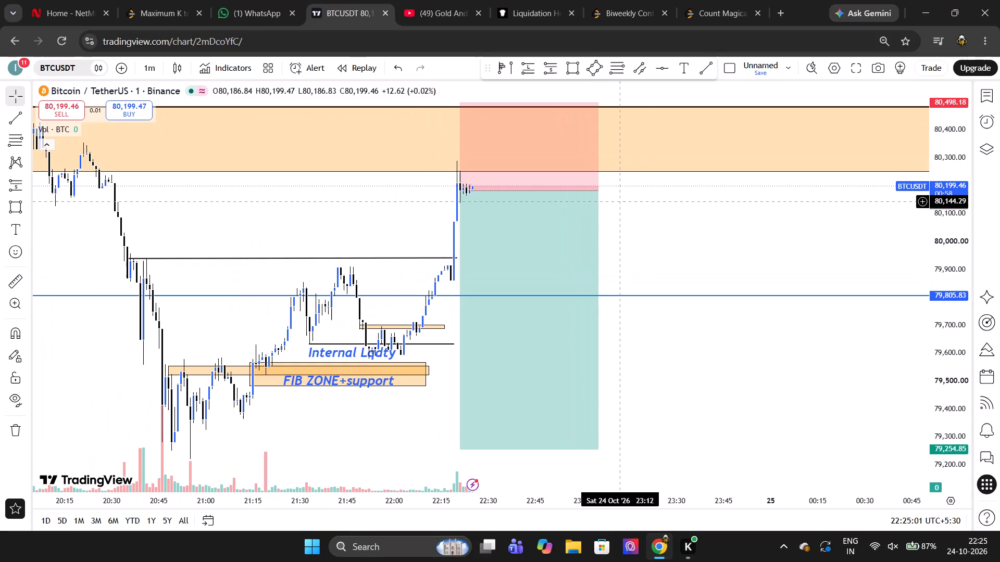
pyautogui.click(661, 213)
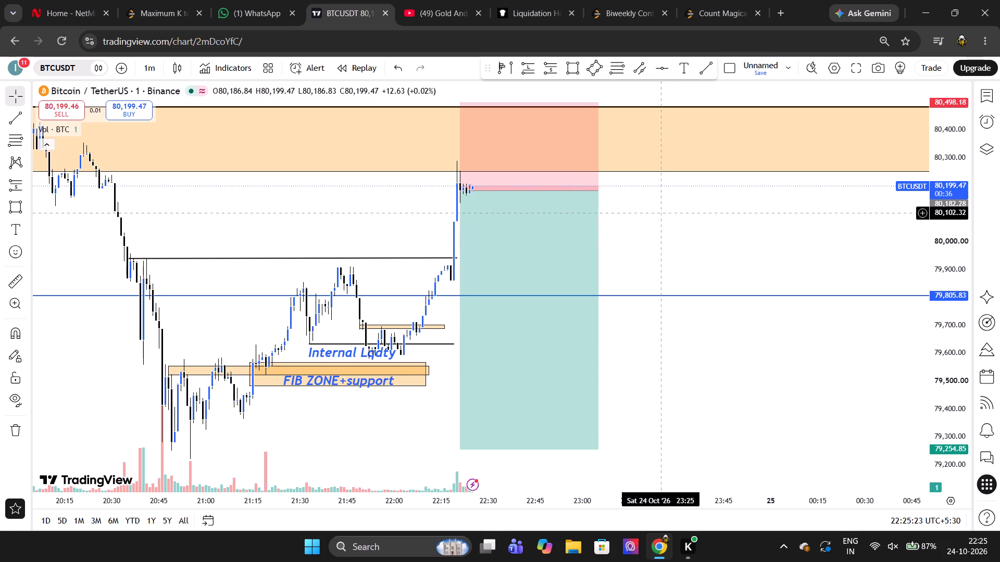
pyautogui.hscroll(-1, 661, 213)
pyautogui.moveTo(580, 174); pyautogui.dragTo(578, 174)
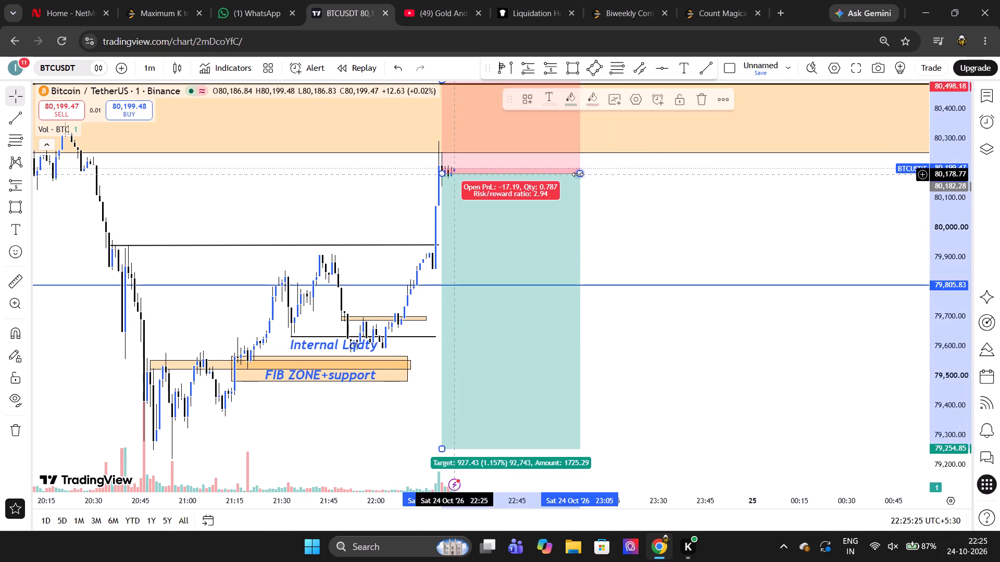
pyautogui.moveTo(578, 174); pyautogui.dragTo(565, 175)
pyautogui.click(636, 201)
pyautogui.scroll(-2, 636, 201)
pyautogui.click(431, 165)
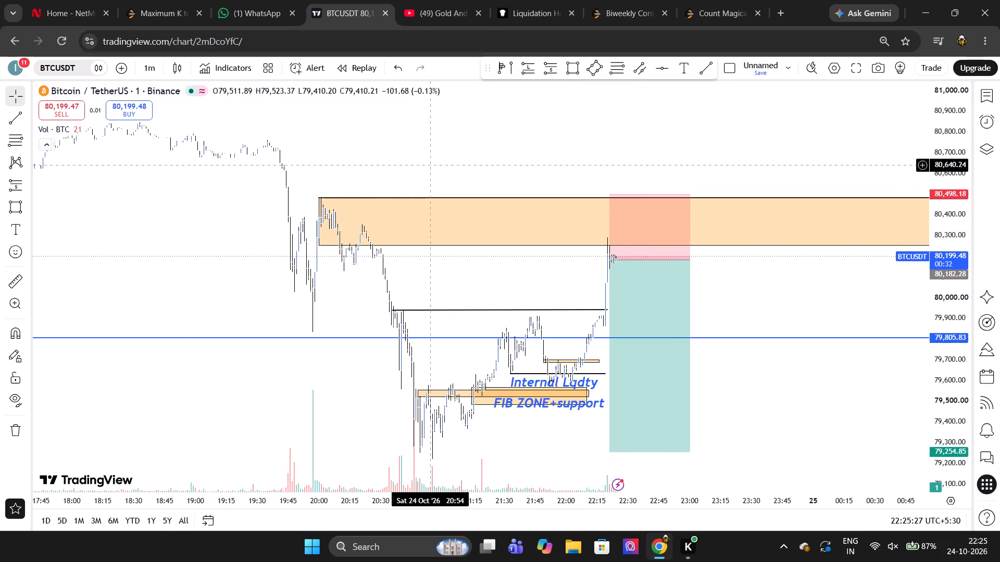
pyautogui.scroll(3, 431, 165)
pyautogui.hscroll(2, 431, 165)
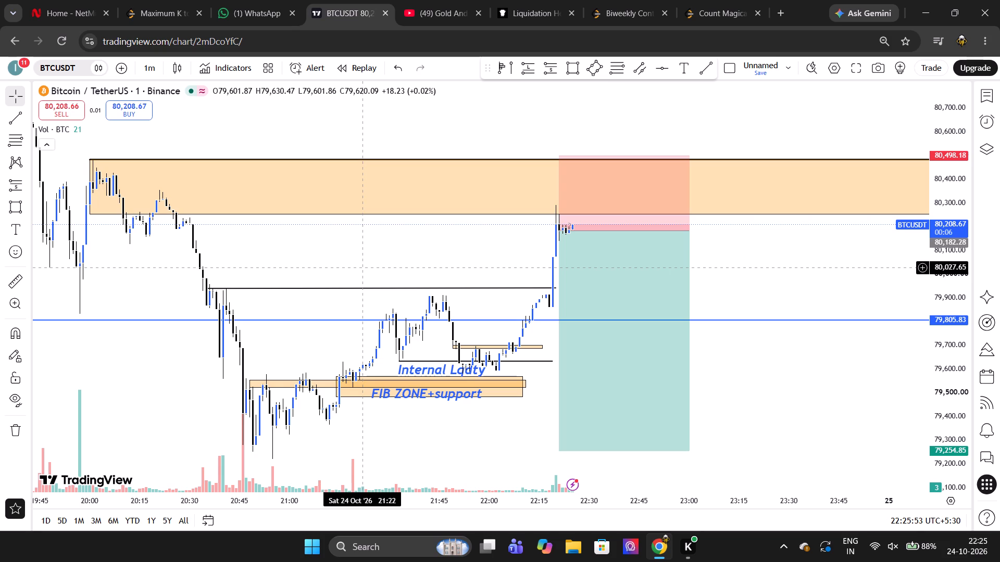
# Close the YouTube, NetM home, Coinglass liquidation heatmap and all LeetCode tabs, keeping only WhatsApp and the BTCUSDT chart open.
pyautogui.click(452, 0)
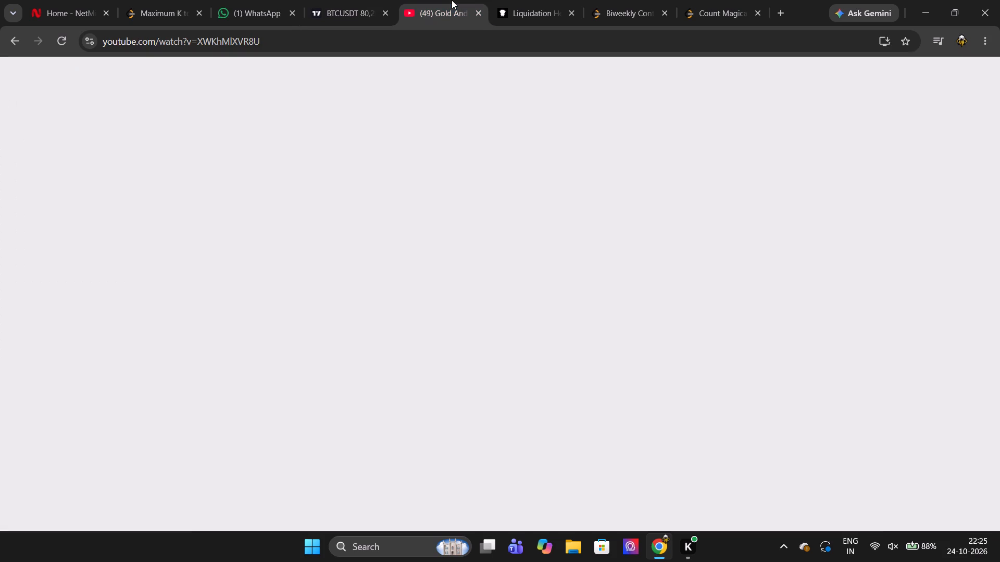
pyautogui.click(480, 13)
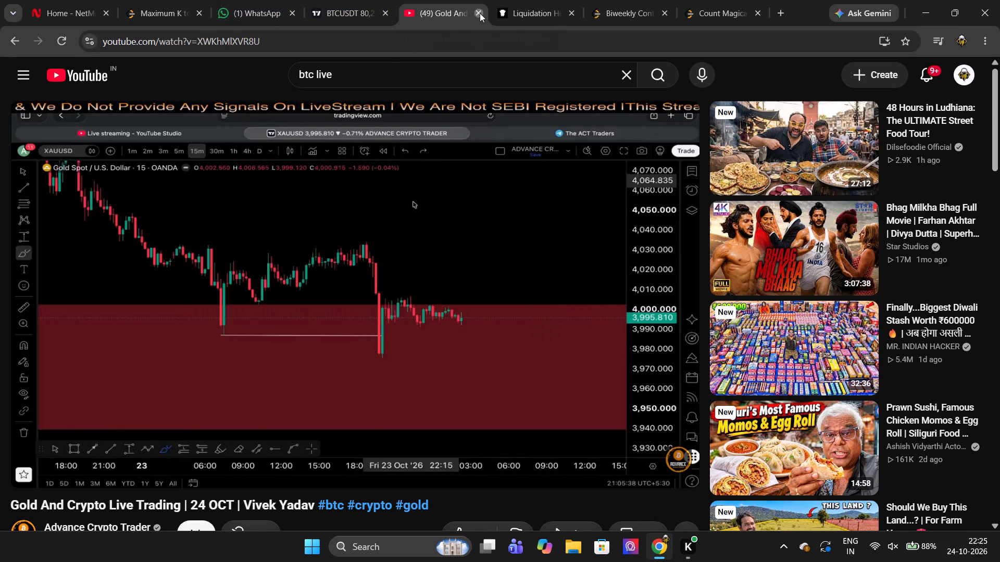
pyautogui.click(201, 12)
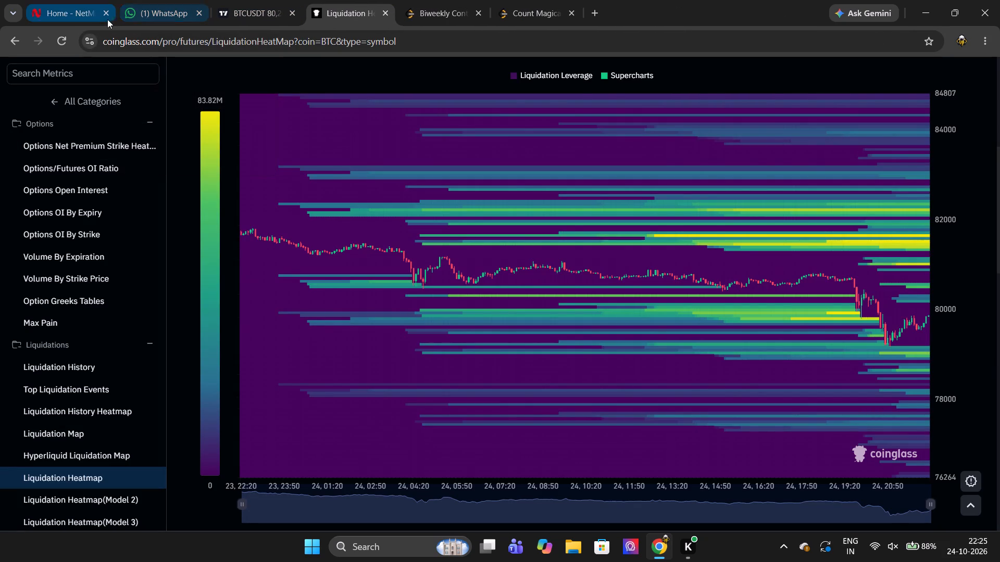
pyautogui.click(105, 15)
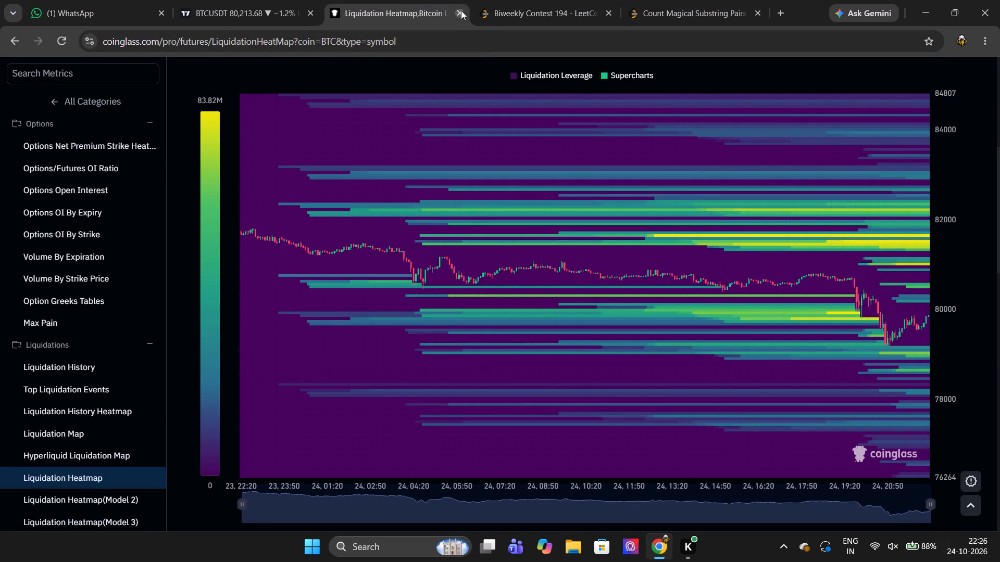
pyautogui.click(461, 10)
pyautogui.click(264, 0)
pyautogui.scroll(1, 352, 203)
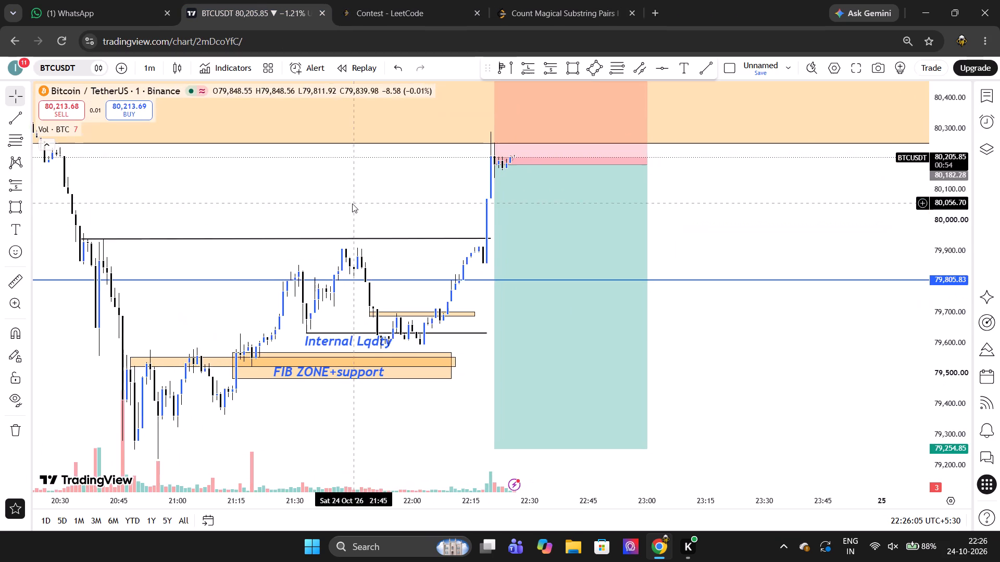
pyautogui.click(379, 0)
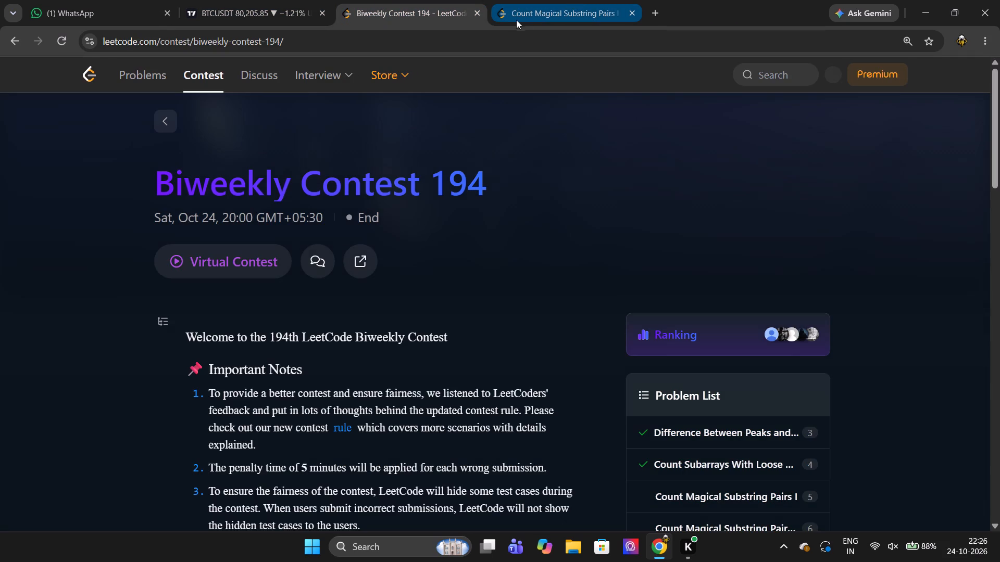
pyautogui.click(475, 14)
pyautogui.click(475, 14)
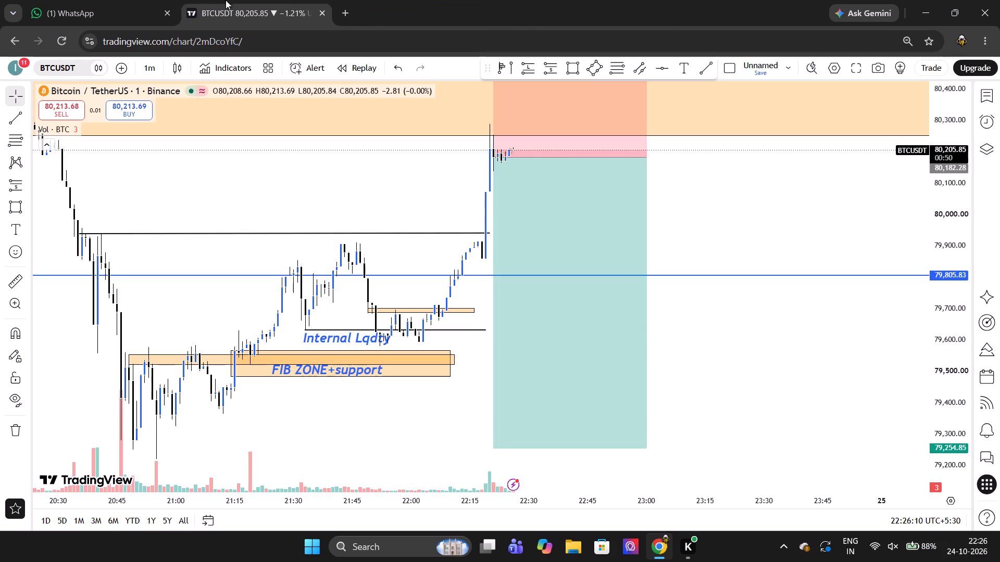